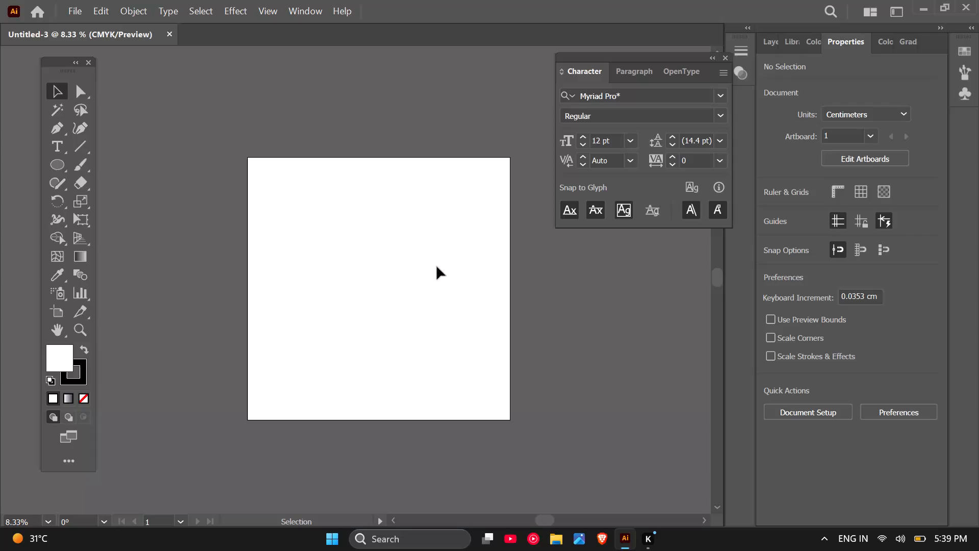
Draw a 17.2 × 17.2 cm square with the Rectangle tool near the middle of the artboard.
{"action": "left_click_drag", "start_coordinate": [51, 169], "coordinate": [102, 170]}
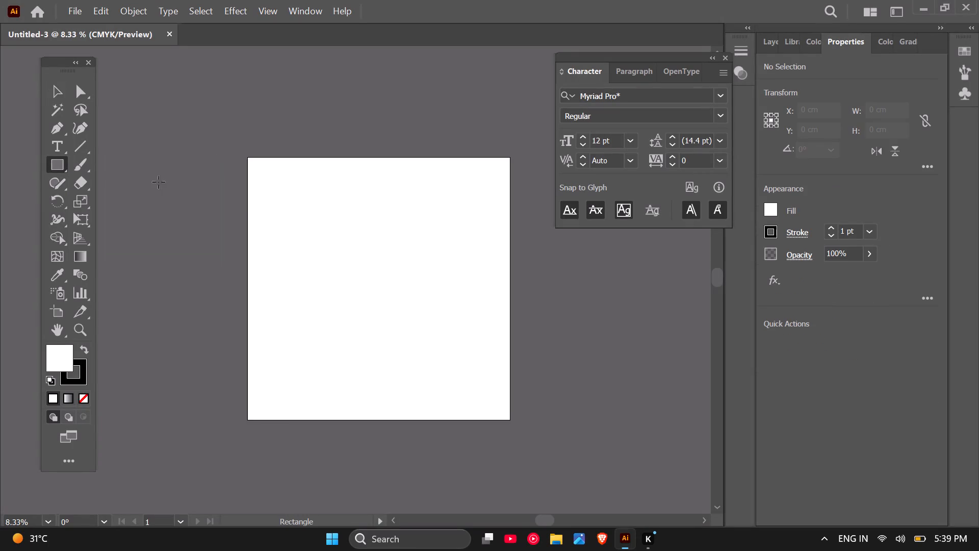
{"action": "left_click", "coordinate": [376, 272]}
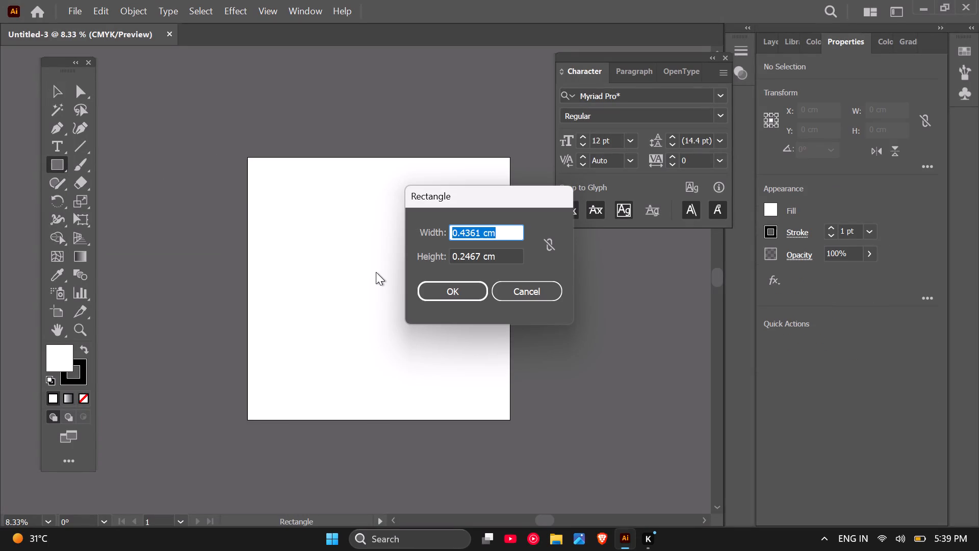
{"action": "type", "text": "17"}
{"action": "type", "text": ".2"}
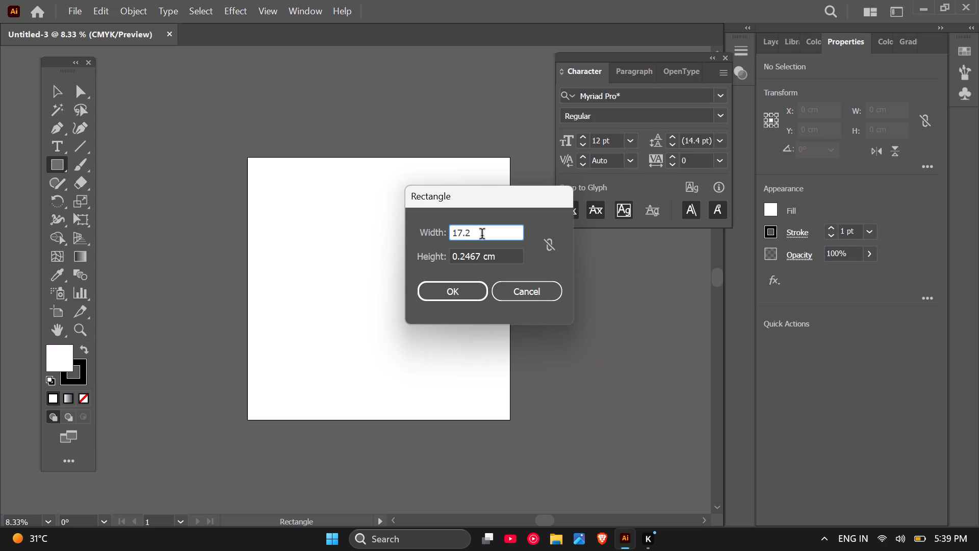
{"action": "left_click_drag", "start_coordinate": [492, 231], "coordinate": [440, 239]}
{"action": "key", "text": "ctrl+c"}
{"action": "left_click_drag", "start_coordinate": [506, 255], "coordinate": [422, 262]}
{"action": "key", "text": "ctrl+v"}
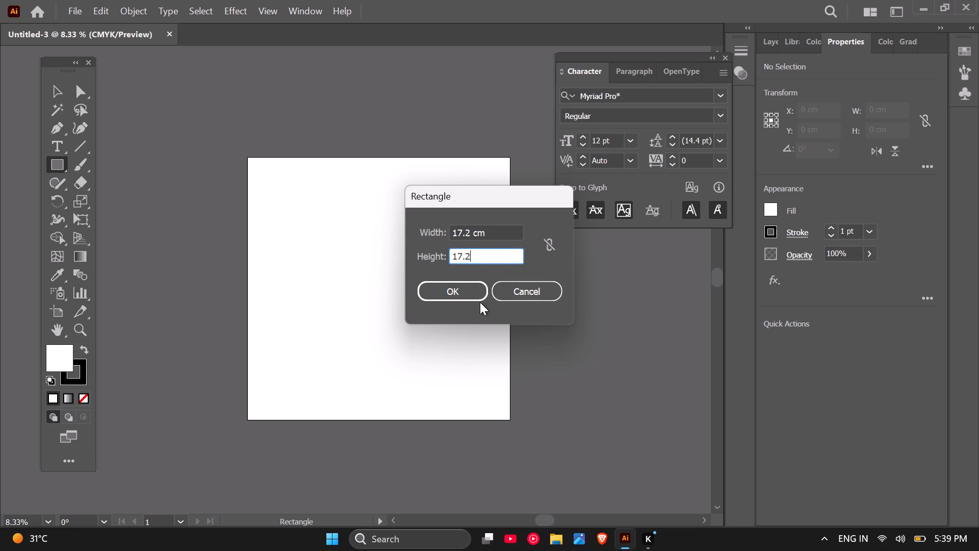
{"action": "left_click", "coordinate": [475, 296]}
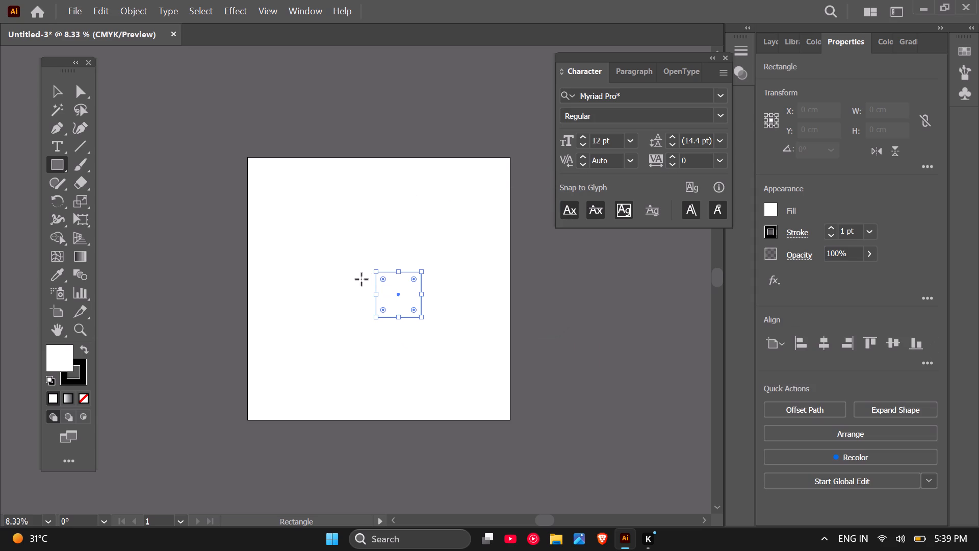
Fill the square with light blue, BCD7ED.
{"action": "scroll", "coordinate": [402, 297], "scroll_direction": "up", "scroll_amount": 1}
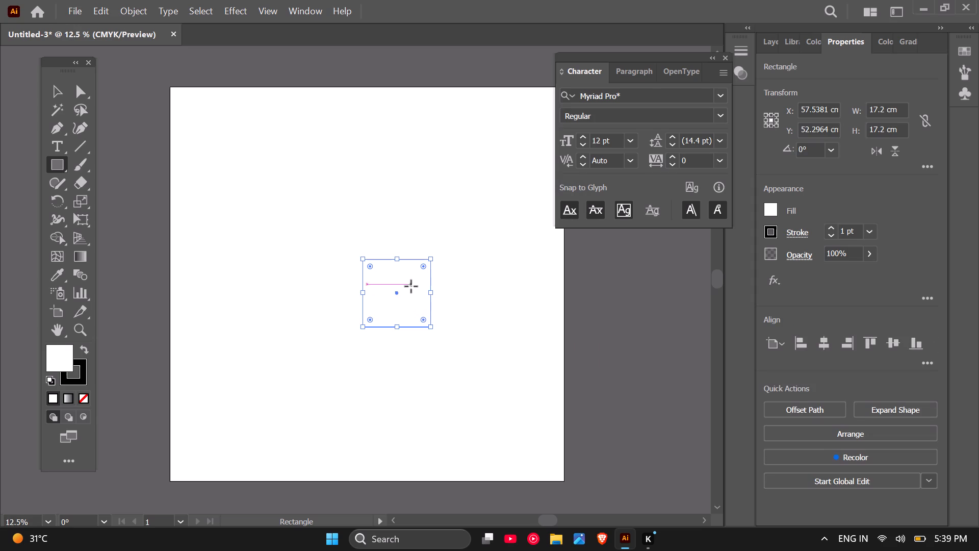
{"action": "scroll", "coordinate": [411, 286], "scroll_direction": "up", "scroll_amount": 2}
{"action": "scroll", "coordinate": [399, 288], "scroll_direction": "down", "scroll_amount": 1}
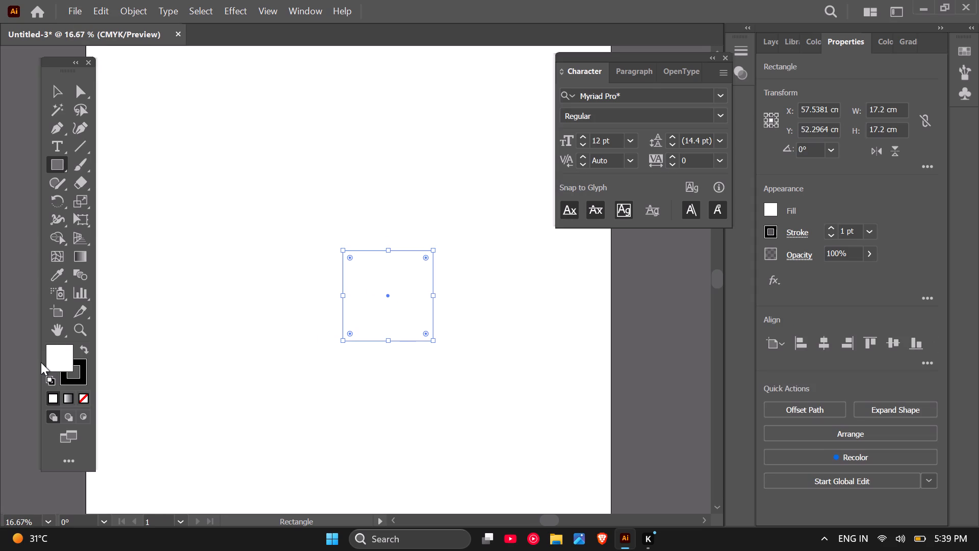
{"action": "left_click", "coordinate": [65, 353]}
{"action": "double_click", "coordinate": [60, 363]}
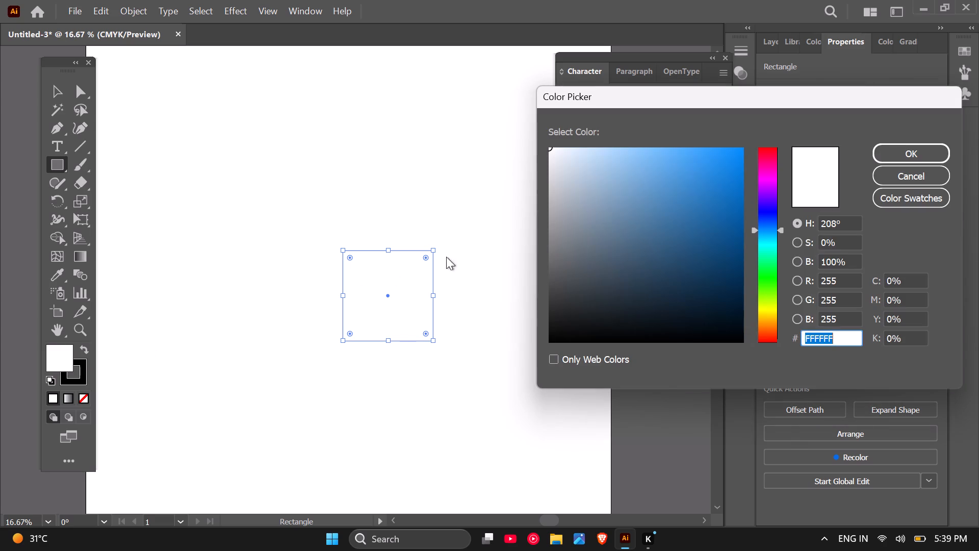
{"action": "left_click", "coordinate": [589, 220]}
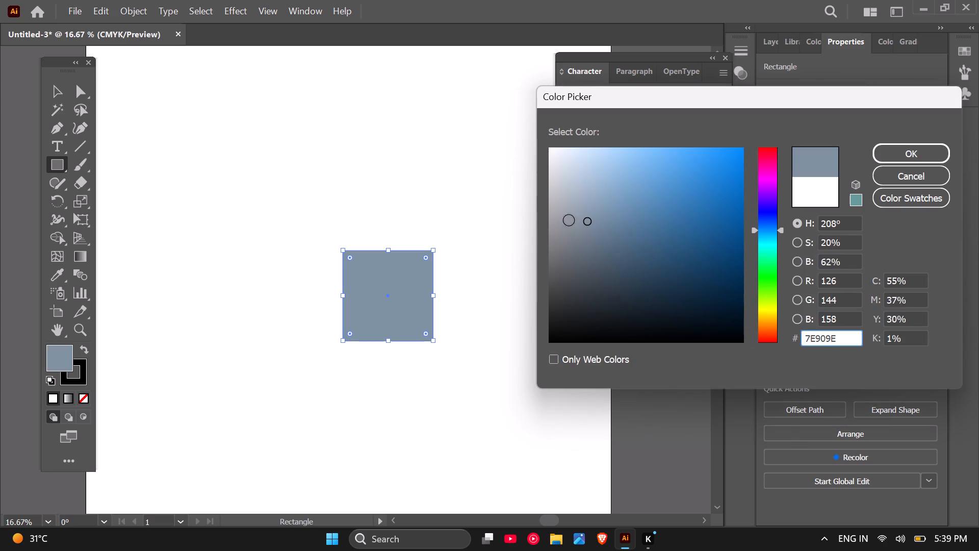
{"action": "left_click", "coordinate": [597, 177]}
{"action": "left_click", "coordinate": [590, 161]}
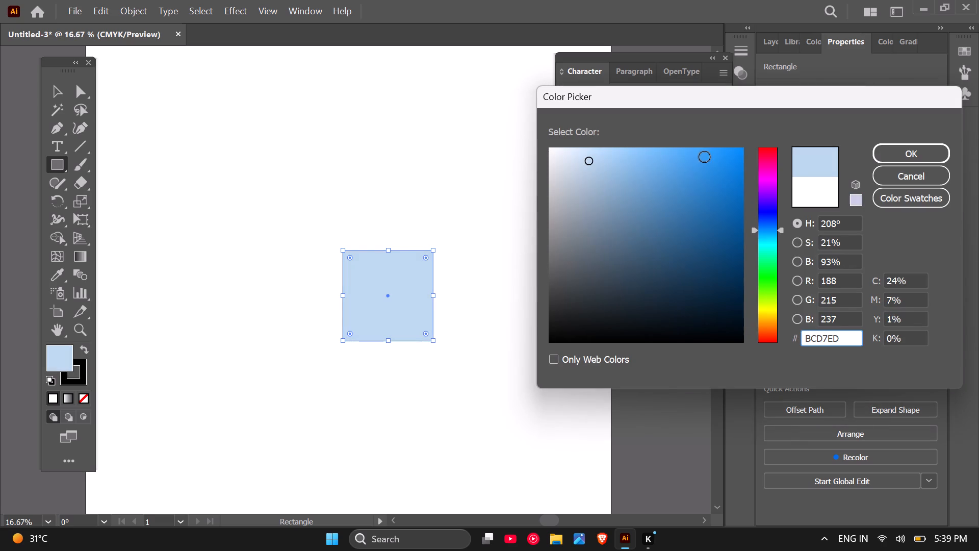
{"action": "left_click", "coordinate": [936, 149]}
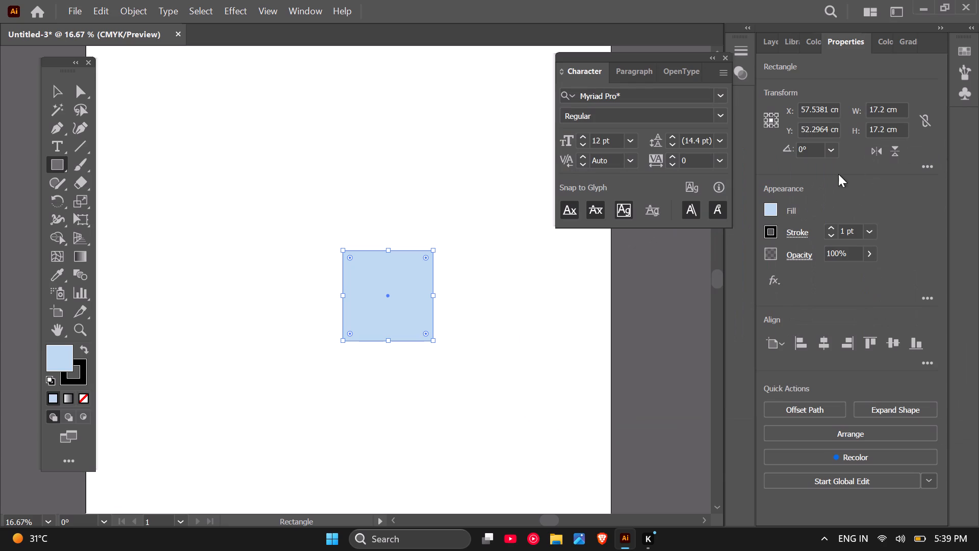
Create a rectangle 17.2 cm wide and 3.6 cm high above the blue square.
{"action": "scroll", "coordinate": [461, 294], "scroll_direction": "up", "scroll_amount": 1}
{"action": "scroll", "coordinate": [425, 306], "scroll_direction": "down", "scroll_amount": 1}
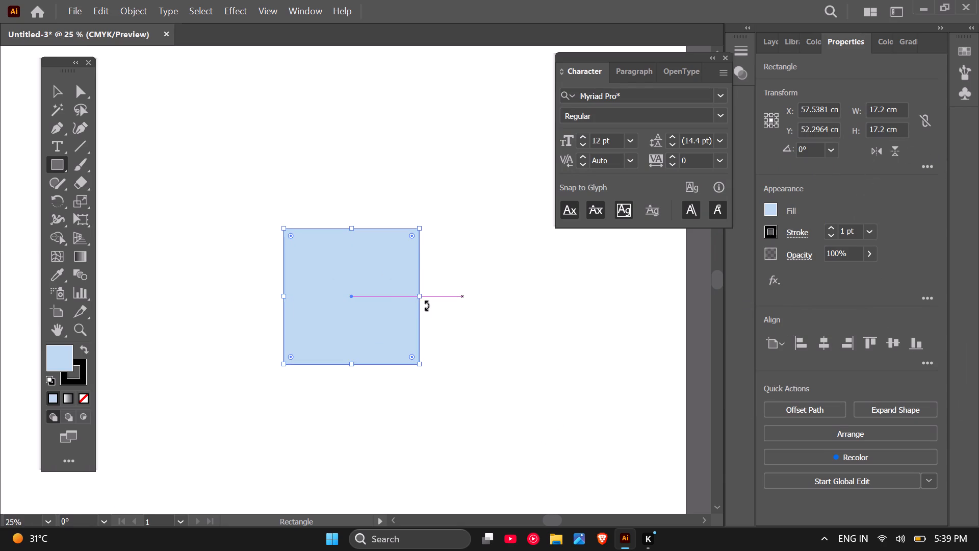
{"action": "scroll", "coordinate": [426, 306], "scroll_direction": "down", "scroll_amount": 1}
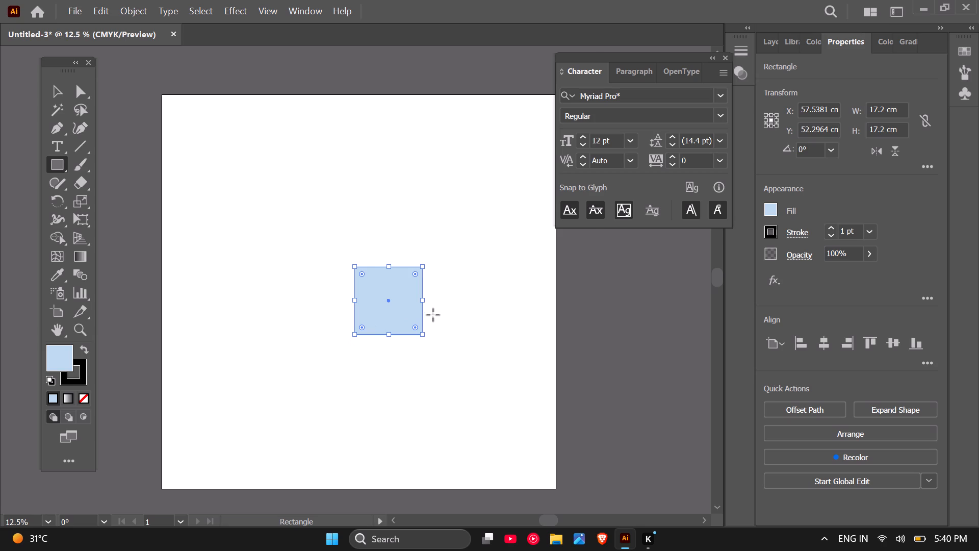
{"action": "scroll", "coordinate": [433, 315], "scroll_direction": "up", "scroll_amount": 1}
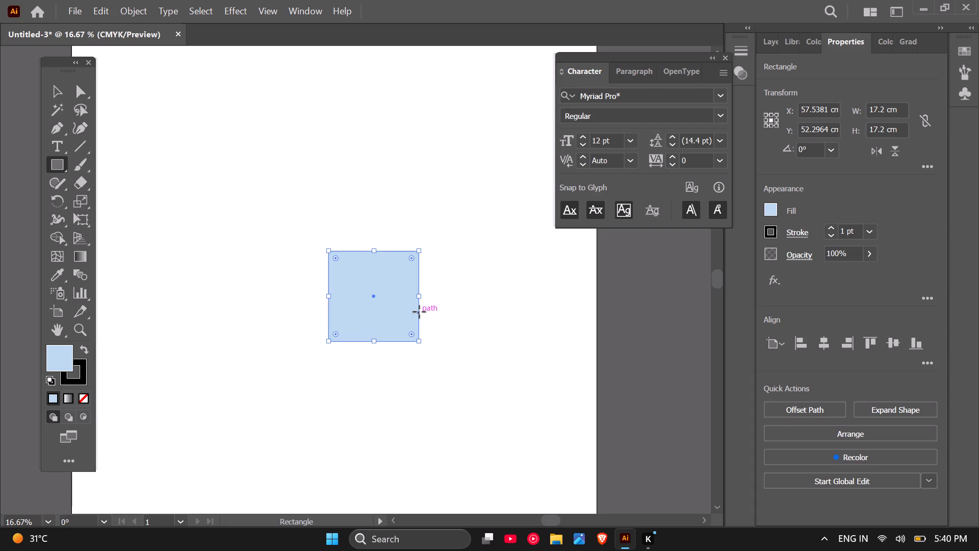
{"action": "left_click", "coordinate": [363, 172]}
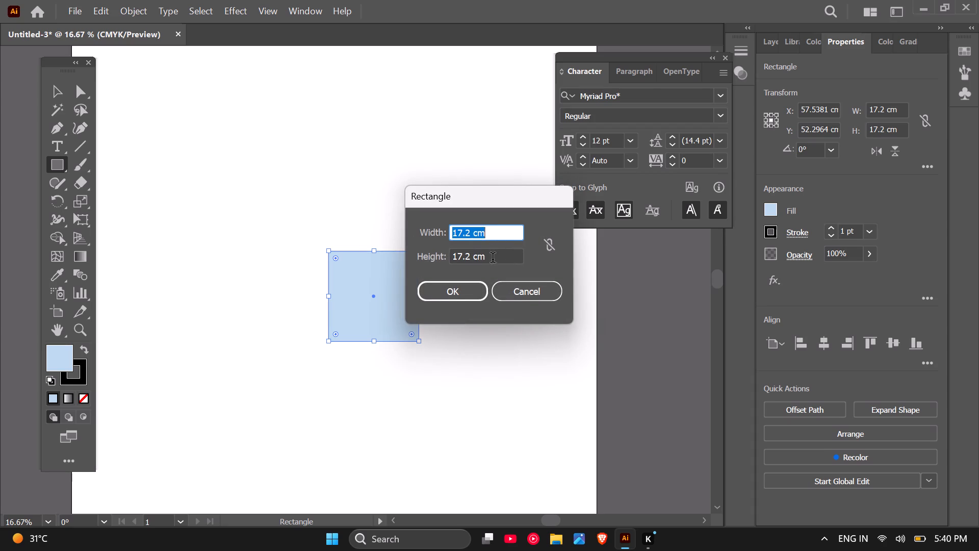
{"action": "left_click_drag", "start_coordinate": [489, 260], "coordinate": [442, 257]}
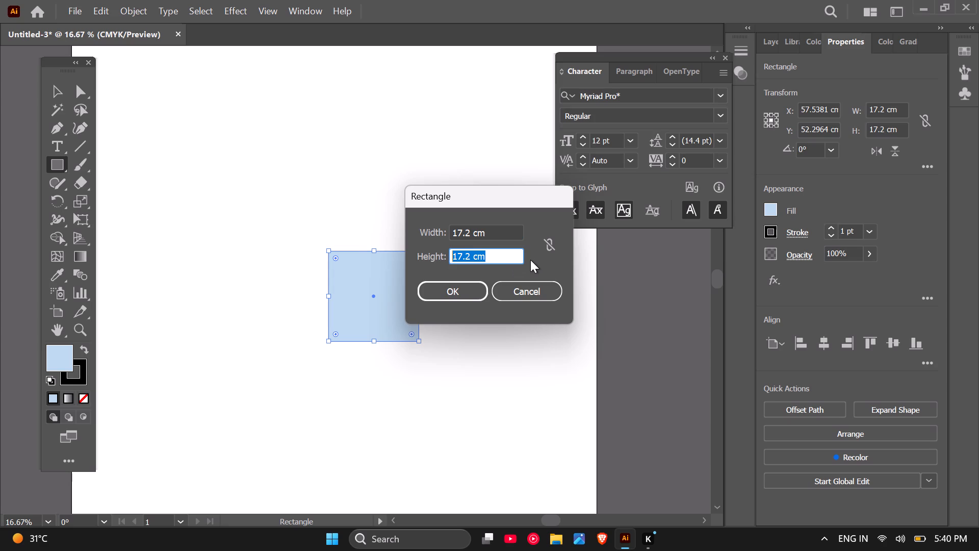
{"action": "key", "text": "3"}
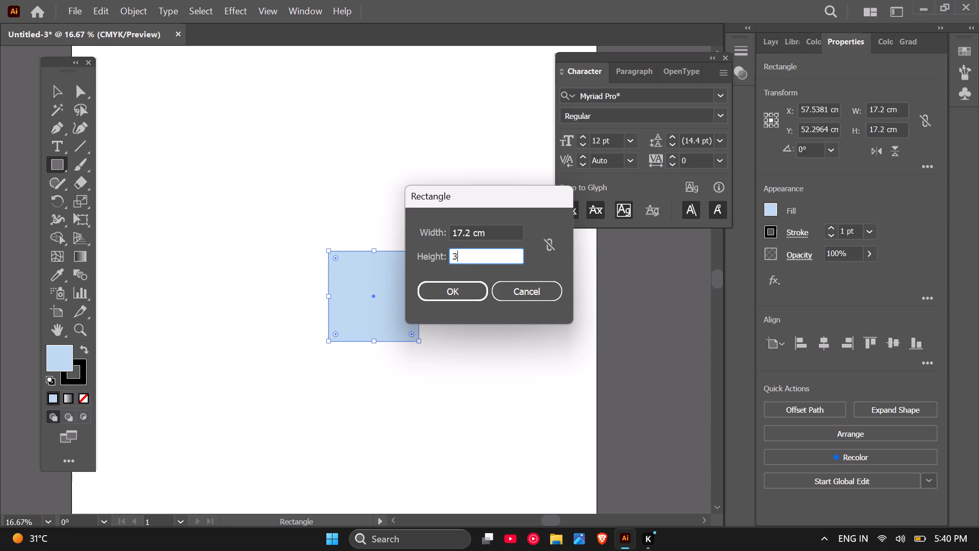
{"action": "type", "text": ".6"}
{"action": "left_click", "coordinate": [475, 292]}
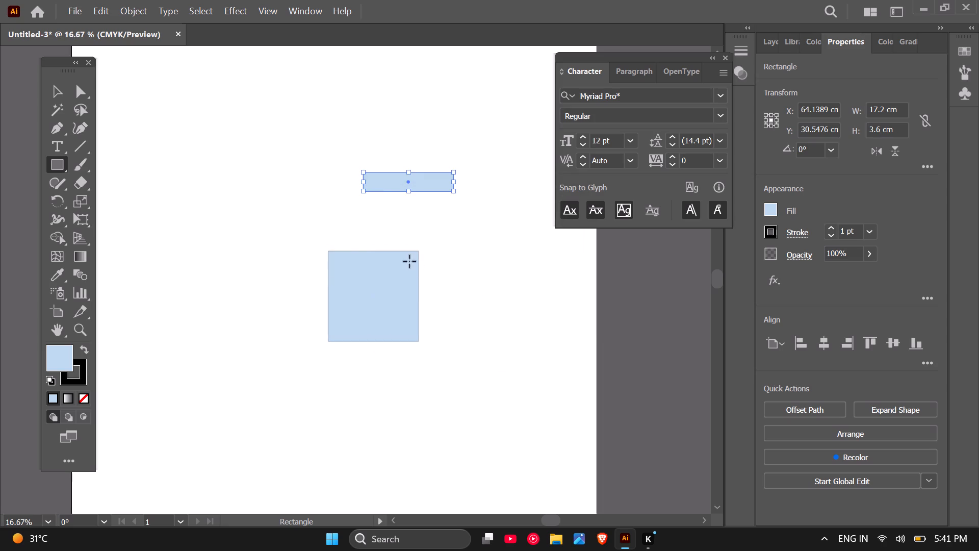
Move the narrow rectangle flush onto the square's top edge, with their sides aligned.
{"action": "scroll", "coordinate": [367, 245], "scroll_direction": "up", "scroll_amount": 3}
{"action": "scroll", "coordinate": [351, 207], "scroll_direction": "down", "scroll_amount": 3}
{"action": "left_click", "coordinate": [56, 87]}
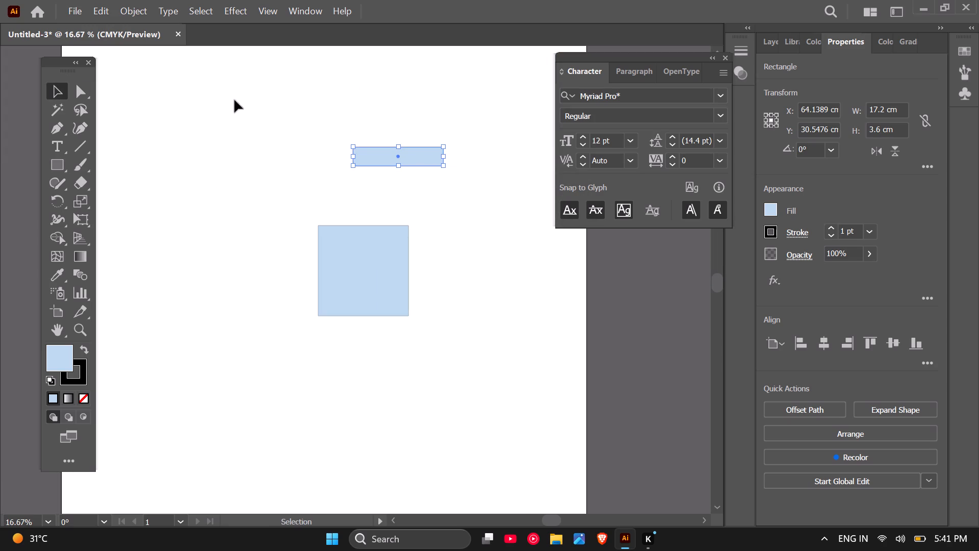
{"action": "left_click_drag", "start_coordinate": [418, 155], "coordinate": [383, 207]}
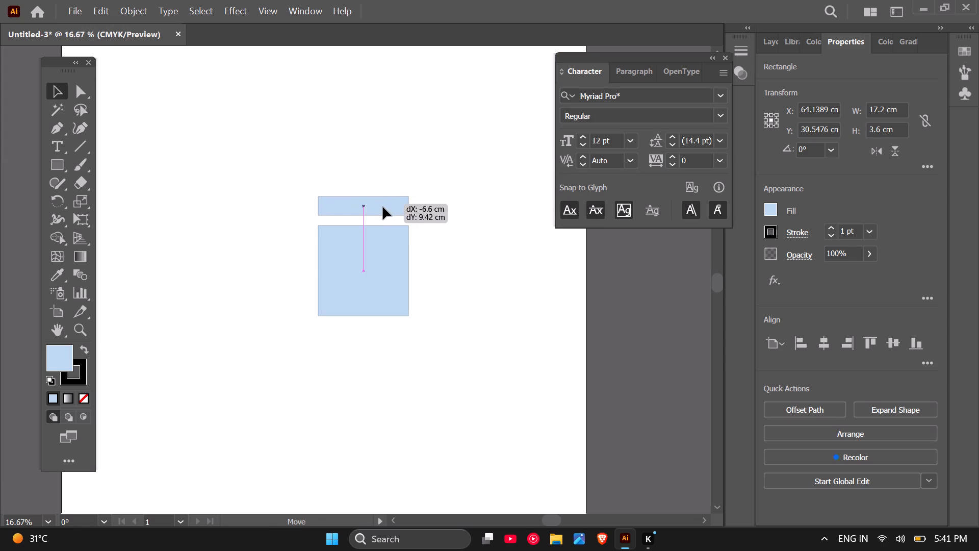
{"action": "left_click_drag", "start_coordinate": [383, 207], "coordinate": [383, 215]}
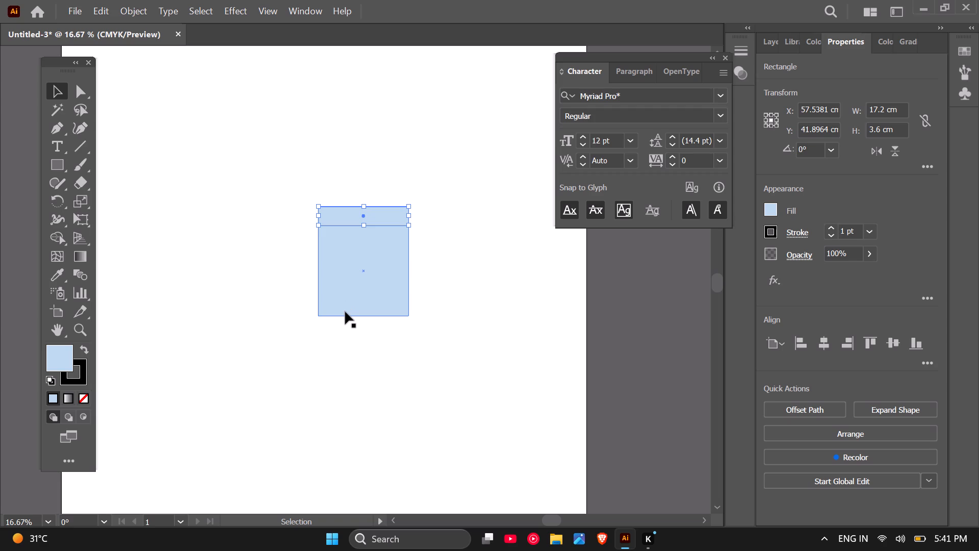
Change the narrow top rectangle's fill to light pink, EABACD, and deselect it.
{"action": "scroll", "coordinate": [357, 265], "scroll_direction": "up", "scroll_amount": 2}
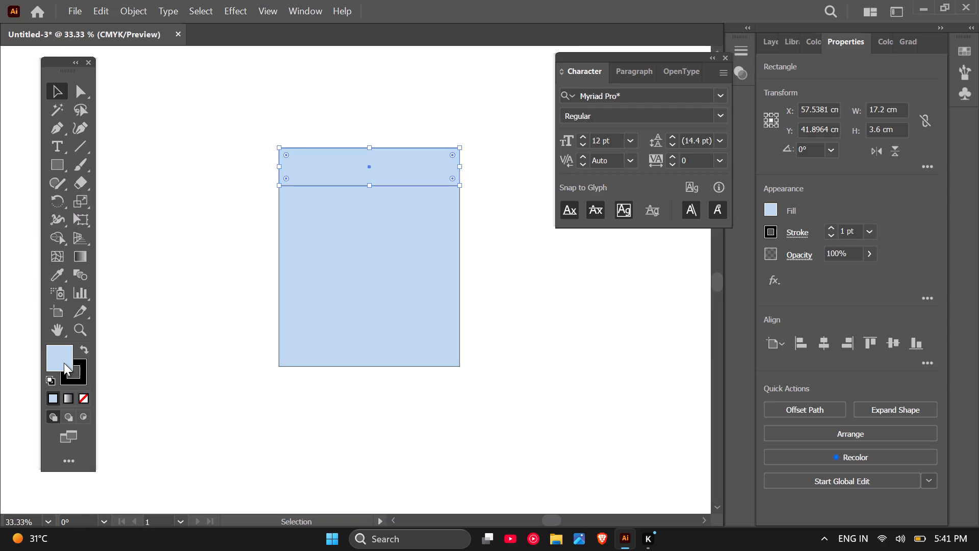
{"action": "double_click", "coordinate": [64, 363]}
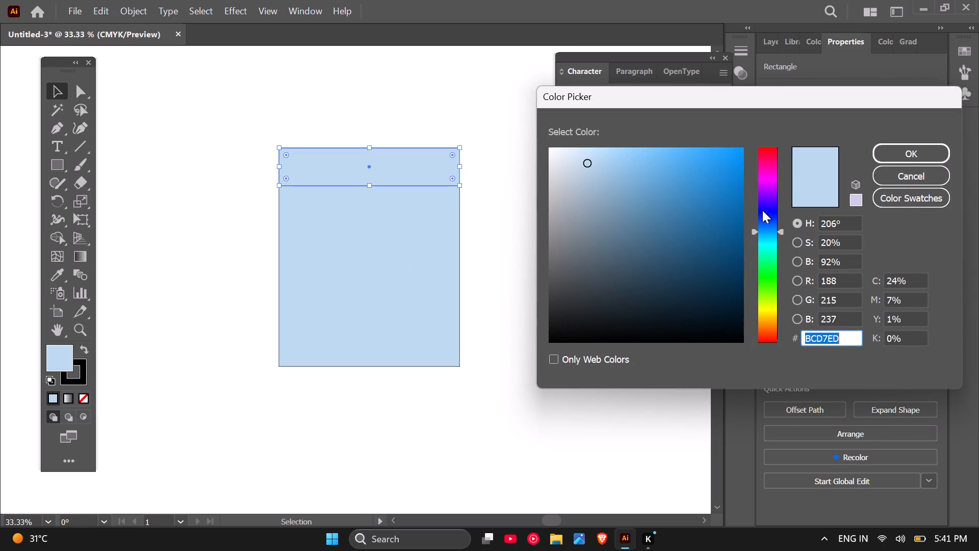
{"action": "left_click_drag", "start_coordinate": [766, 240], "coordinate": [768, 251]}
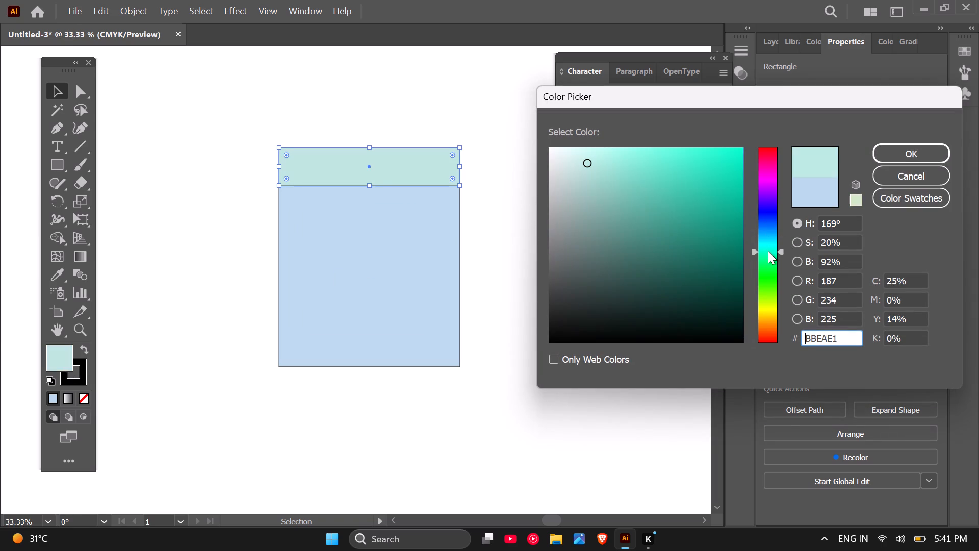
{"action": "left_click_drag", "start_coordinate": [768, 251], "coordinate": [769, 273]}
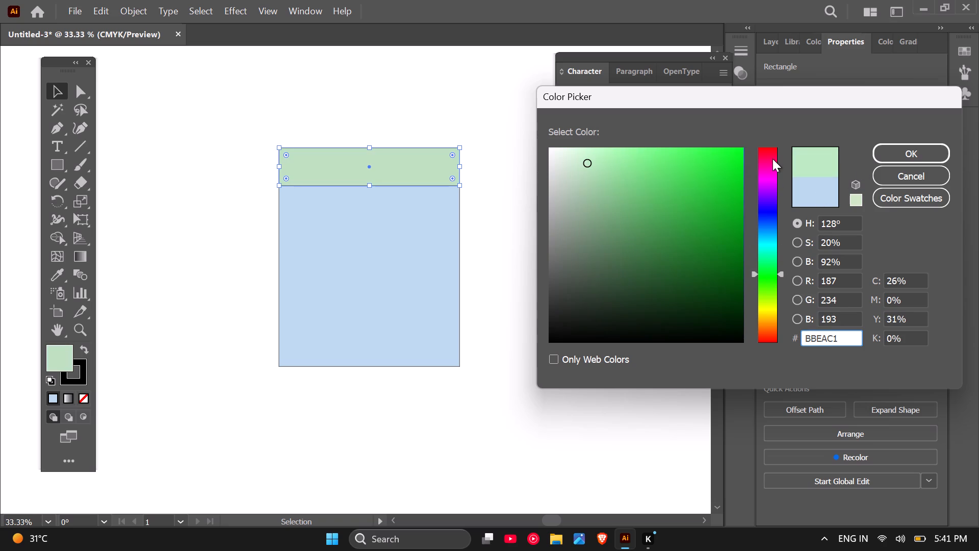
{"action": "left_click", "coordinate": [772, 159]}
{"action": "left_click", "coordinate": [880, 149]}
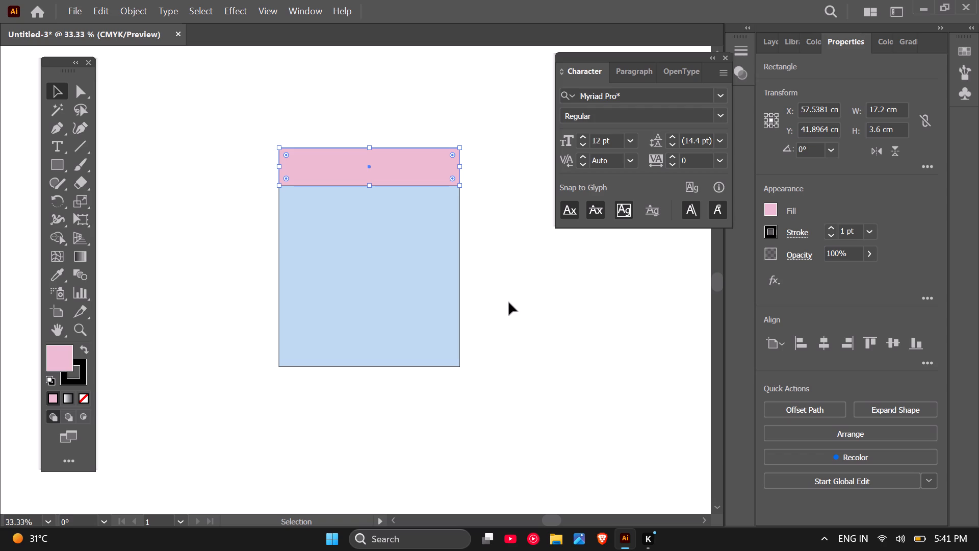
{"action": "left_click", "coordinate": [509, 303]}
Remove the stroke from both the pink and the blue rectangle.
{"action": "scroll", "coordinate": [417, 277], "scroll_direction": "down", "scroll_amount": 1}
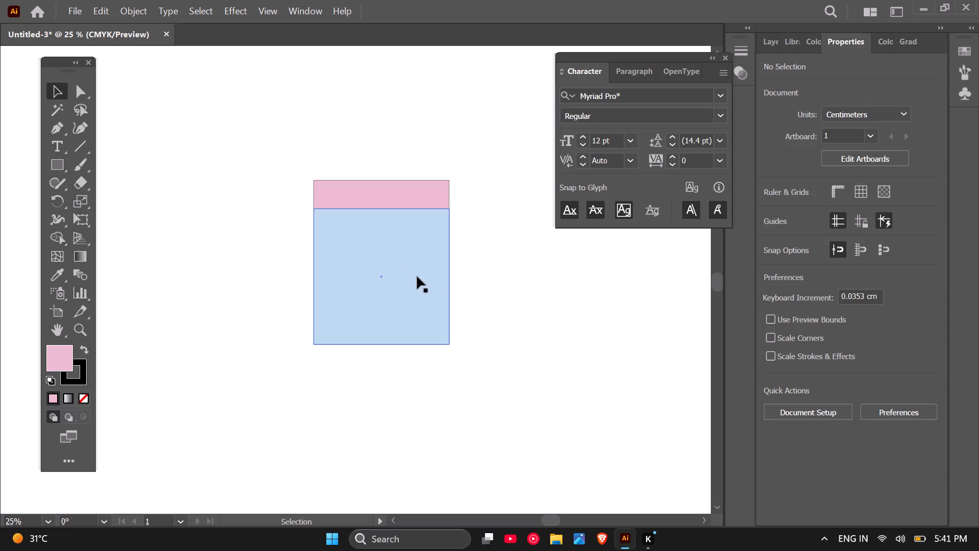
{"action": "left_click_drag", "start_coordinate": [267, 161], "coordinate": [478, 385]}
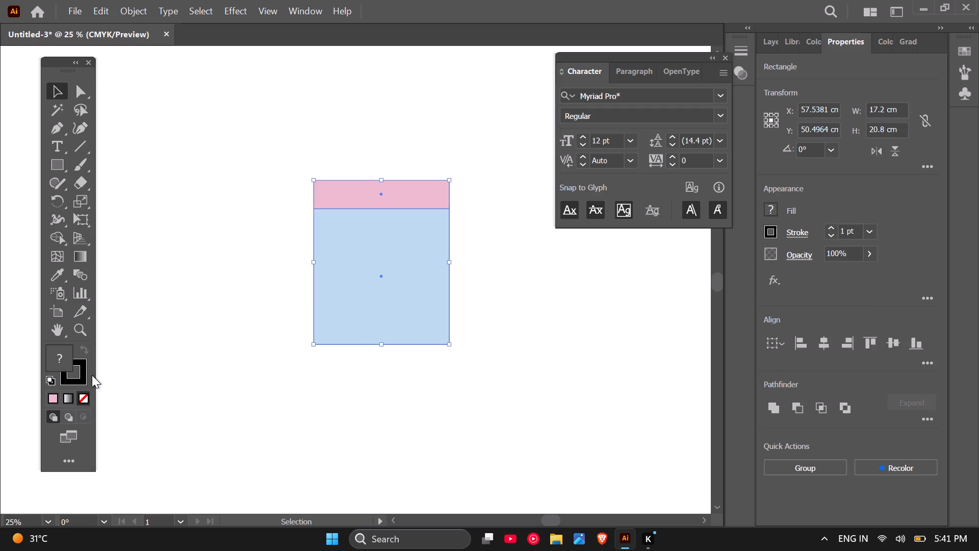
{"action": "left_click", "coordinate": [85, 363]}
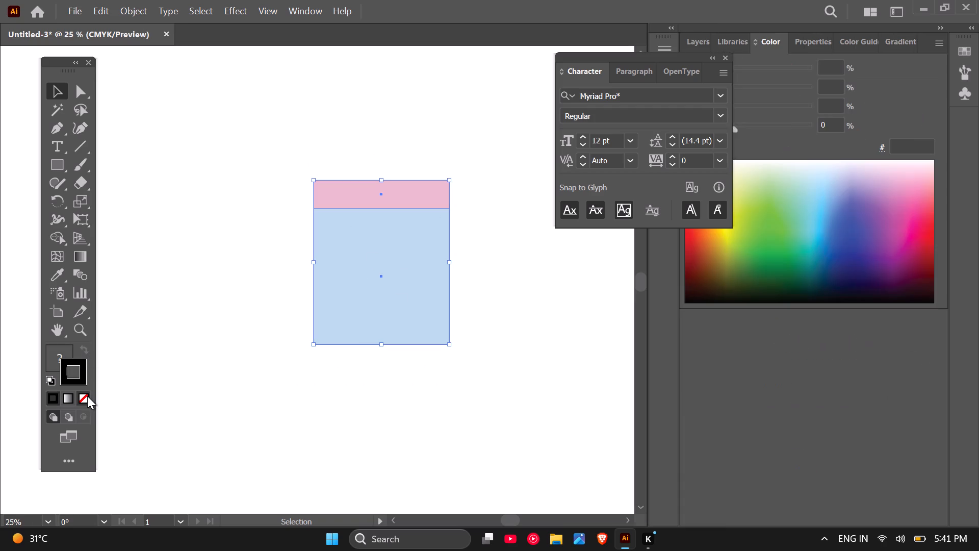
{"action": "left_click", "coordinate": [87, 396]}
{"action": "left_click", "coordinate": [173, 360]}
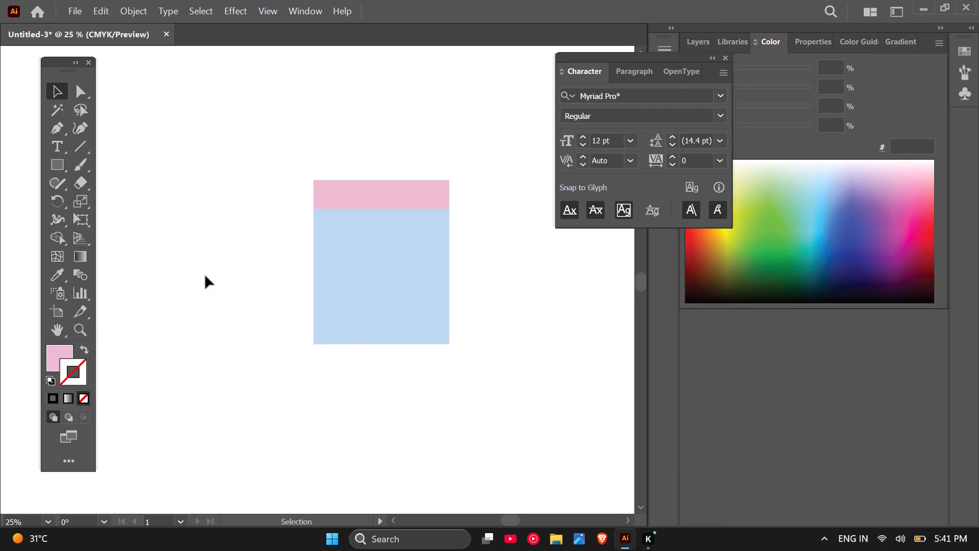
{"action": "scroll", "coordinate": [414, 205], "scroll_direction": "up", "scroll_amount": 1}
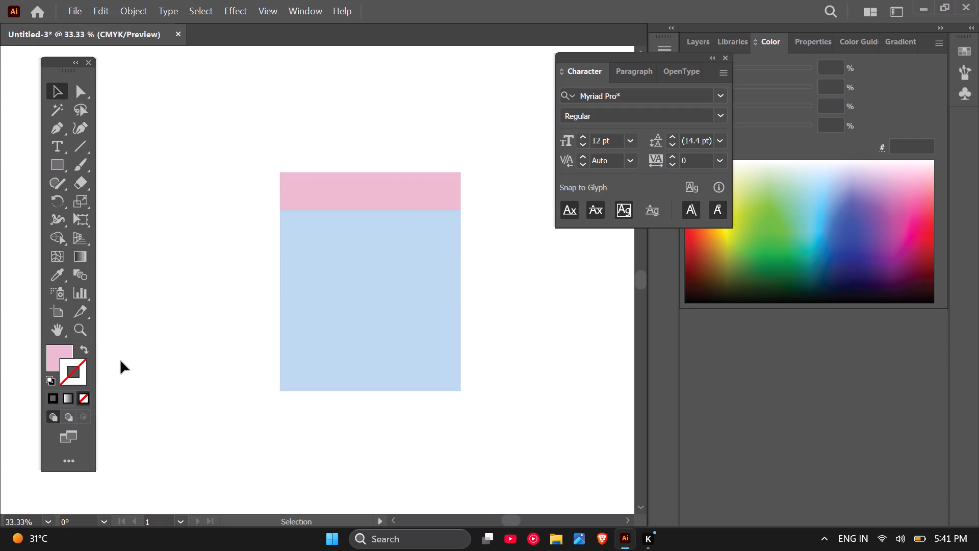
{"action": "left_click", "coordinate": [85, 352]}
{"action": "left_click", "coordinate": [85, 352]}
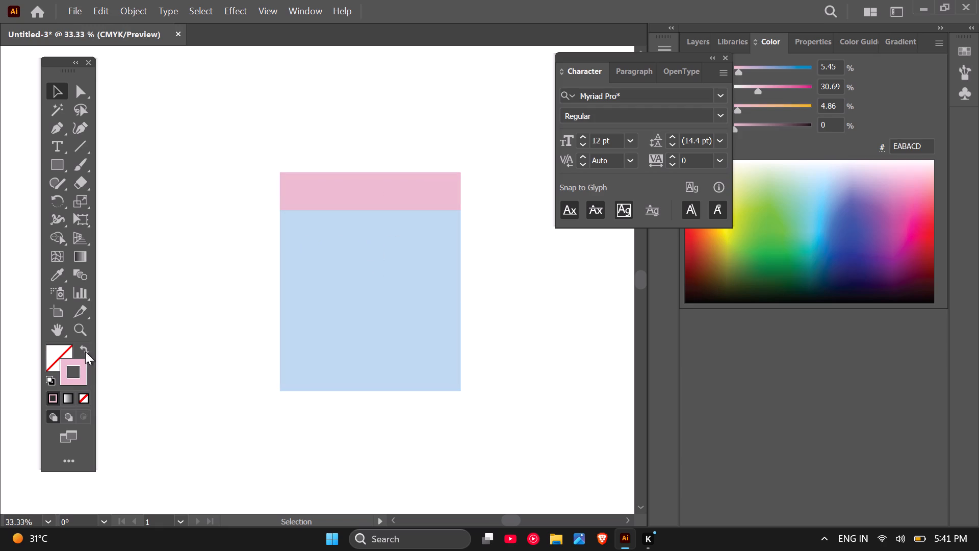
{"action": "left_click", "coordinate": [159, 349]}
Create another pink rectangle 17.2 cm wide and 3.6 cm high, overlapping the blue square's left edge.
{"action": "scroll", "coordinate": [261, 378], "scroll_direction": "down", "scroll_amount": 1}
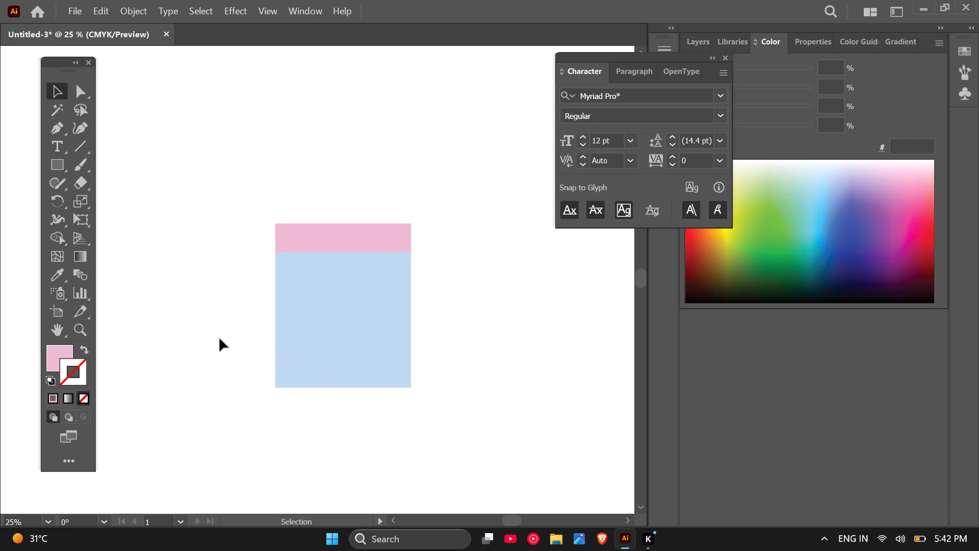
{"action": "left_click", "coordinate": [64, 173]}
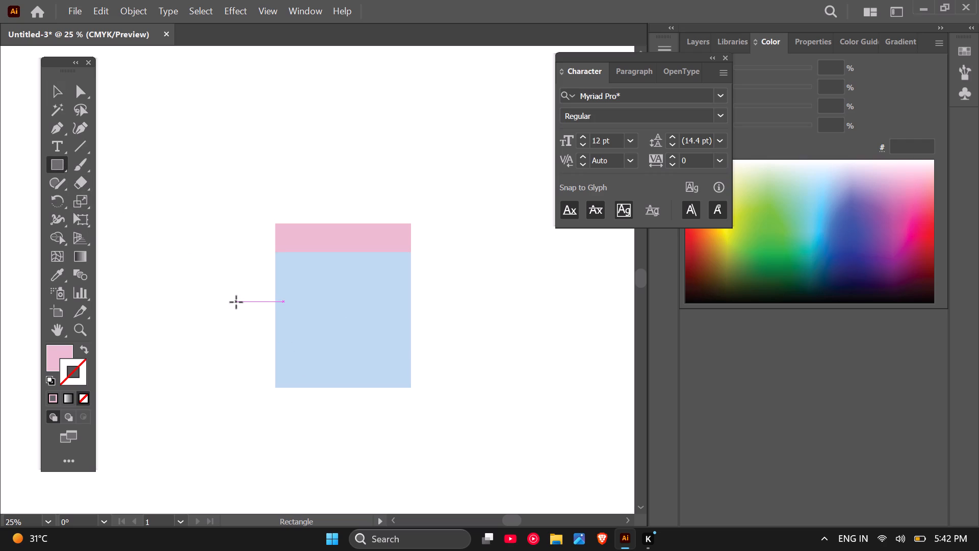
{"action": "left_click", "coordinate": [236, 302]}
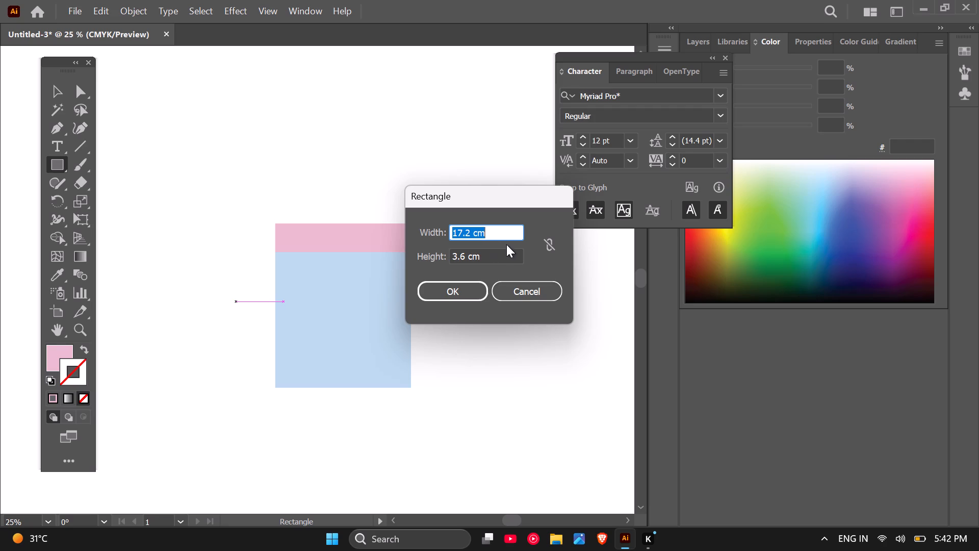
{"action": "left_click", "coordinate": [479, 283]}
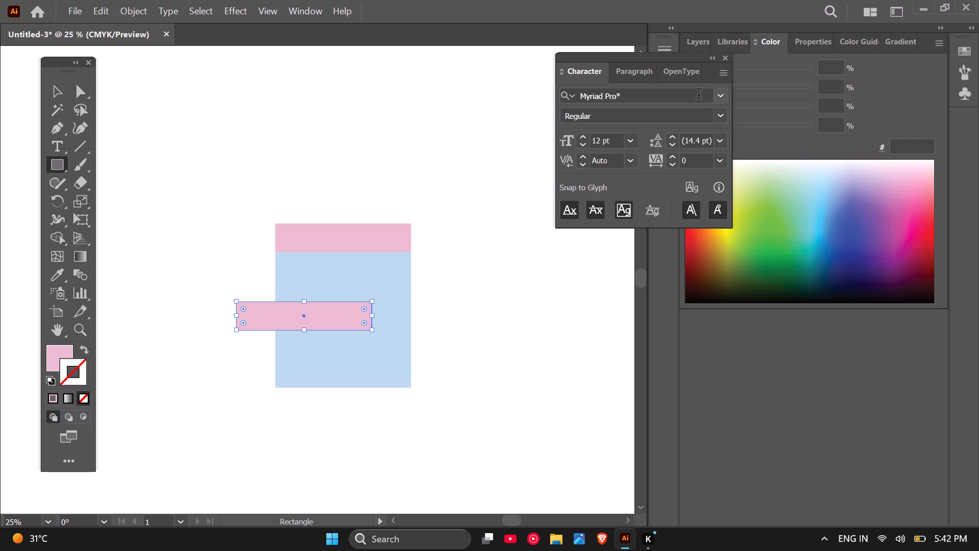
Dock the floating Character panel beneath the Color panel.
{"action": "left_click_drag", "start_coordinate": [645, 58], "coordinate": [765, 330]}
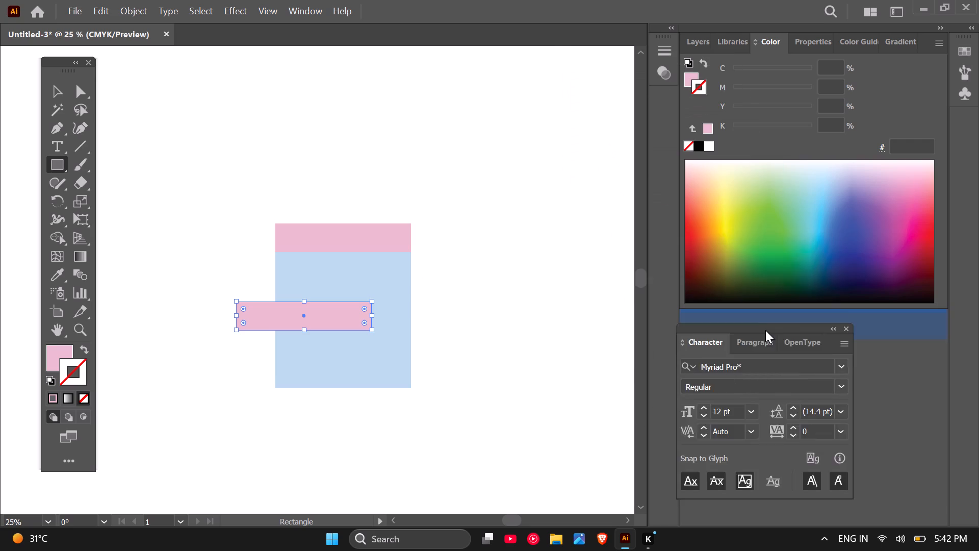
{"action": "left_click_drag", "start_coordinate": [765, 330], "coordinate": [767, 331]}
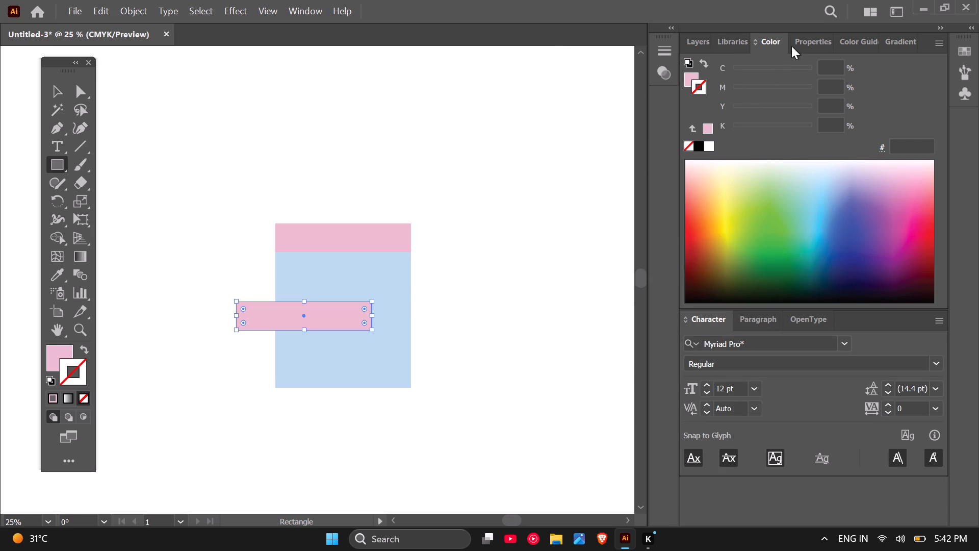
Rotate the new pink strip by 90° so it stands vertically.
{"action": "left_click", "coordinate": [806, 47]}
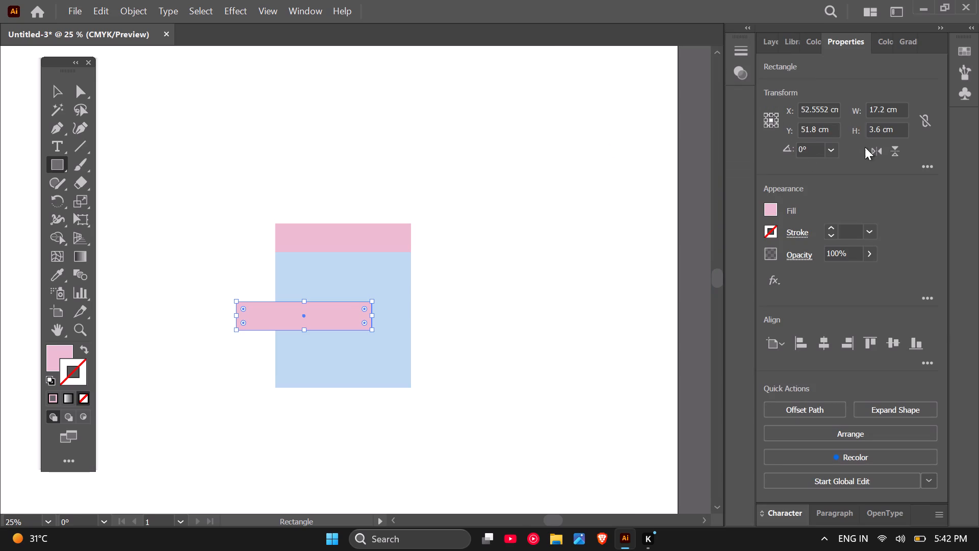
{"action": "left_click_drag", "start_coordinate": [809, 150], "coordinate": [783, 150]}
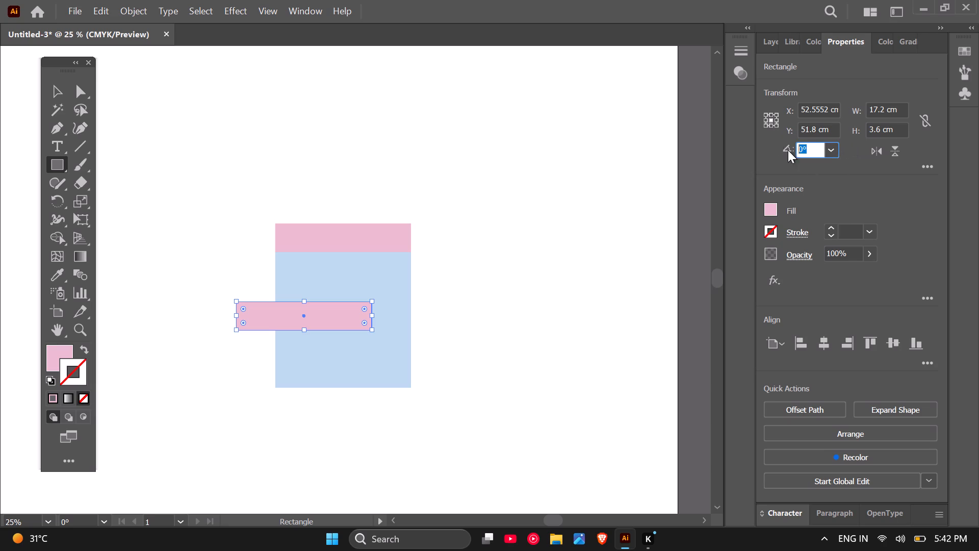
{"action": "type", "text": "90"}
{"action": "key", "text": "Return"}
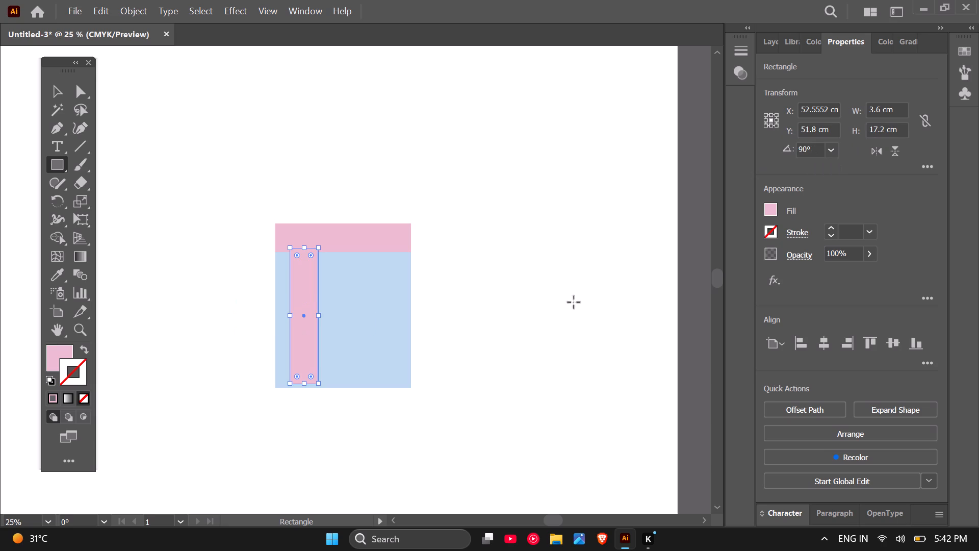
Move the vertical pink strip flush against the blue square's left edge, aligning their top and bottom ends, and deselect it.
{"action": "scroll", "coordinate": [319, 367], "scroll_direction": "up", "scroll_amount": 1}
{"action": "scroll", "coordinate": [299, 323], "scroll_direction": "up", "scroll_amount": 1}
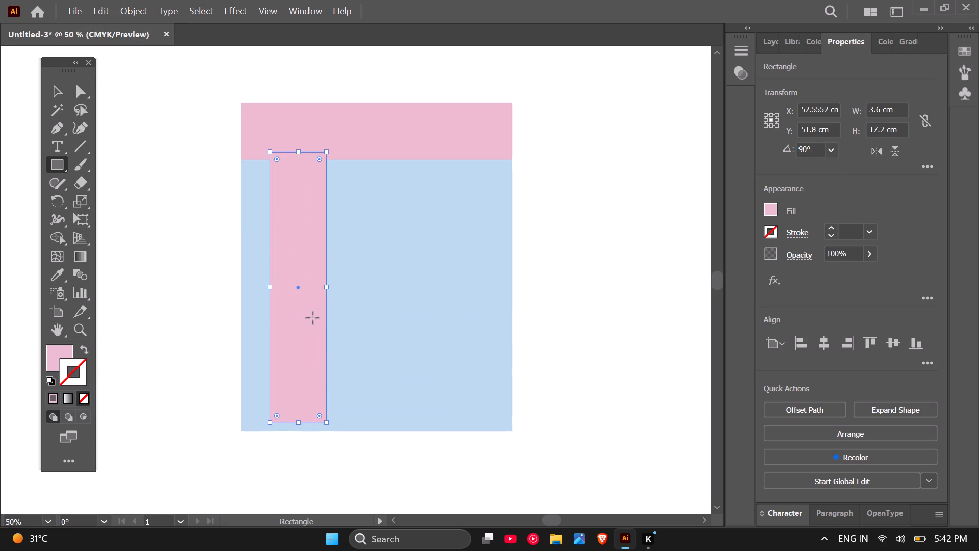
{"action": "scroll", "coordinate": [313, 318], "scroll_direction": "down", "scroll_amount": 1}
{"action": "left_click", "coordinate": [52, 91]}
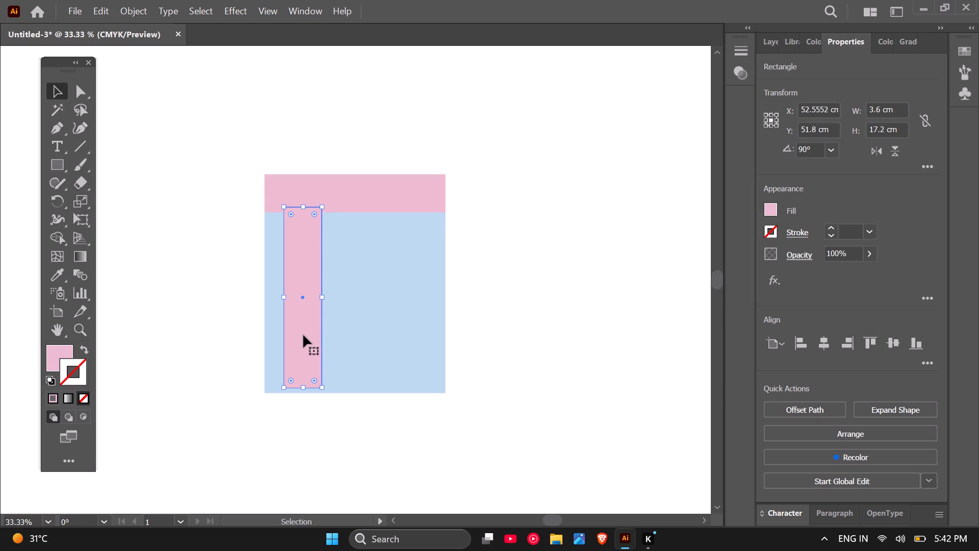
{"action": "left_click_drag", "start_coordinate": [303, 335], "coordinate": [246, 338]}
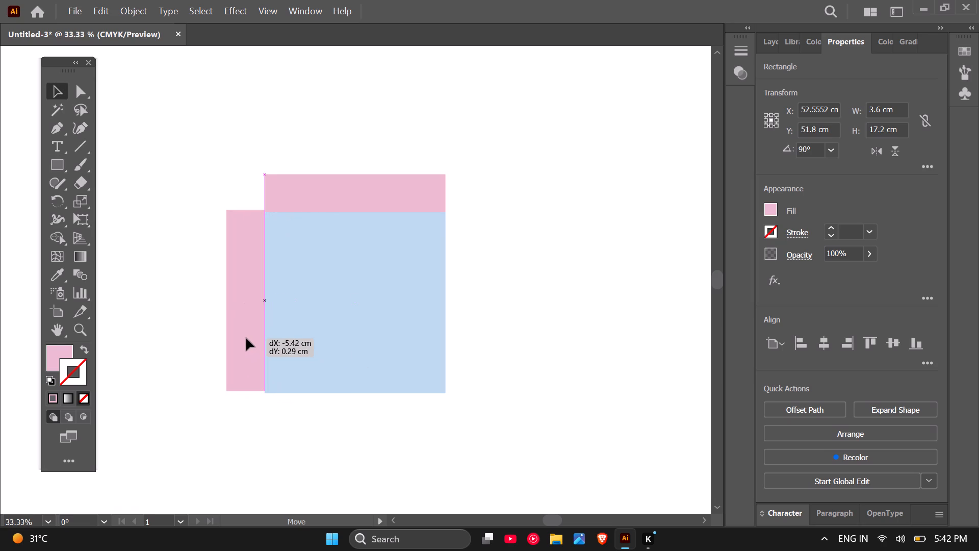
{"action": "left_click_drag", "start_coordinate": [246, 338], "coordinate": [247, 342]}
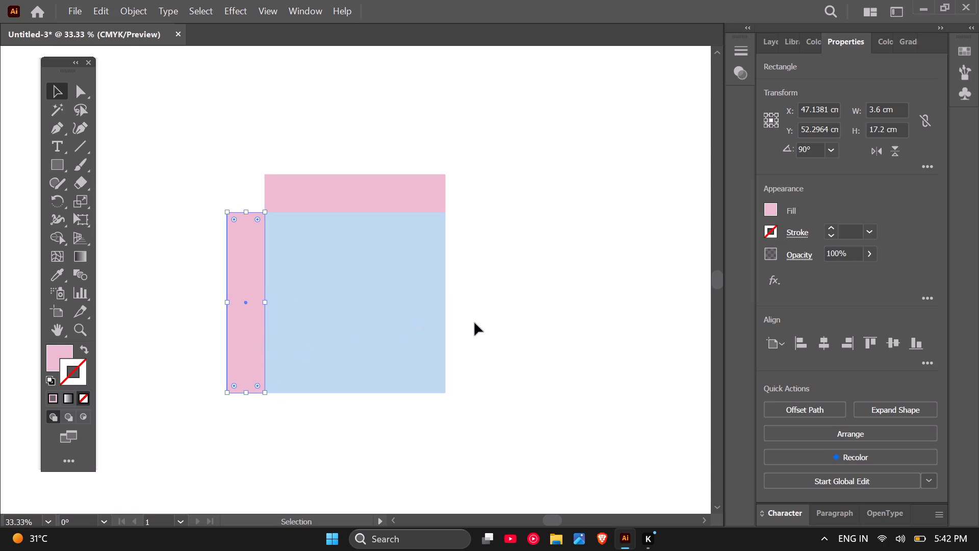
{"action": "left_click", "coordinate": [475, 323]}
Select the blue square.
{"action": "scroll", "coordinate": [168, 303], "scroll_direction": "up", "scroll_amount": 1}
{"action": "scroll", "coordinate": [243, 305], "scroll_direction": "down", "scroll_amount": 1}
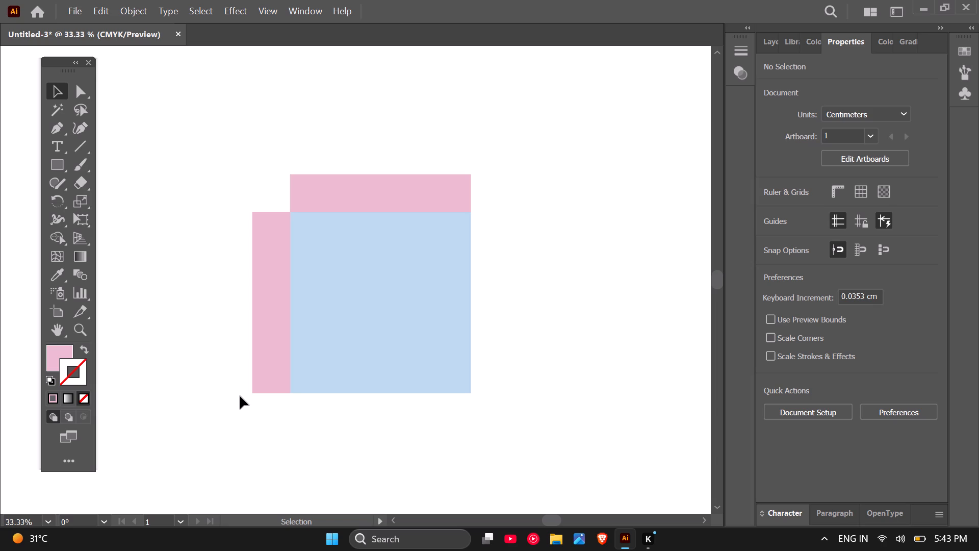
{"action": "left_click", "coordinate": [380, 369]}
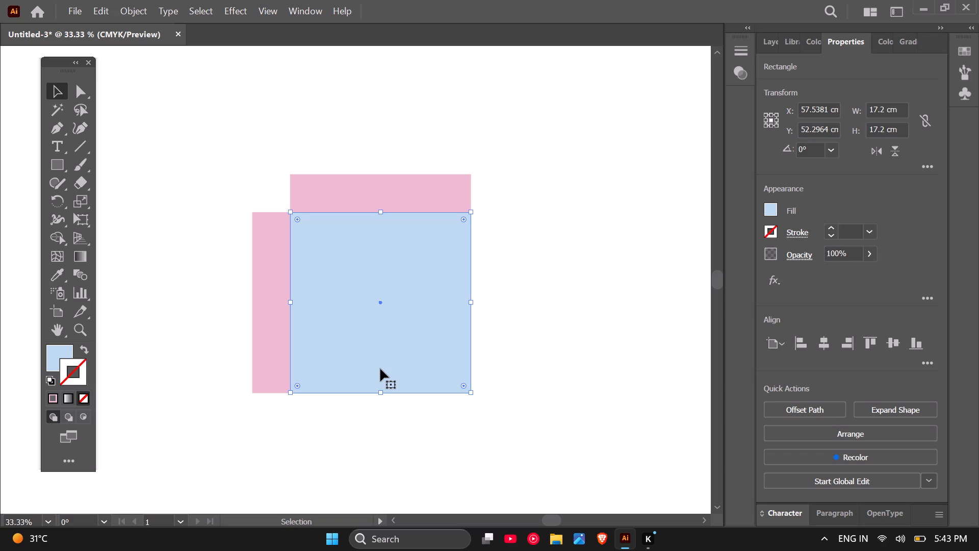
{"action": "scroll", "coordinate": [343, 379], "scroll_direction": "up", "scroll_amount": 1}
{"action": "scroll", "coordinate": [318, 370], "scroll_direction": "down", "scroll_amount": 1}
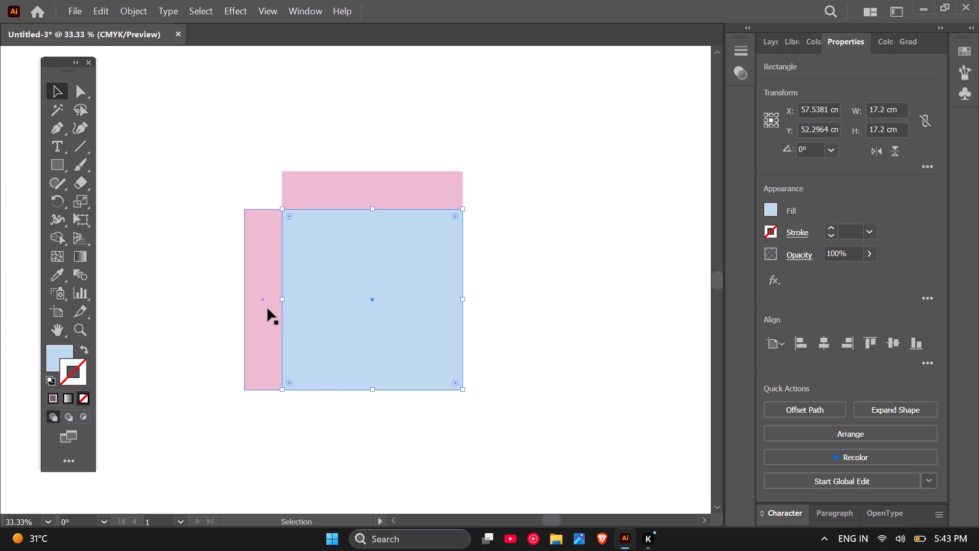
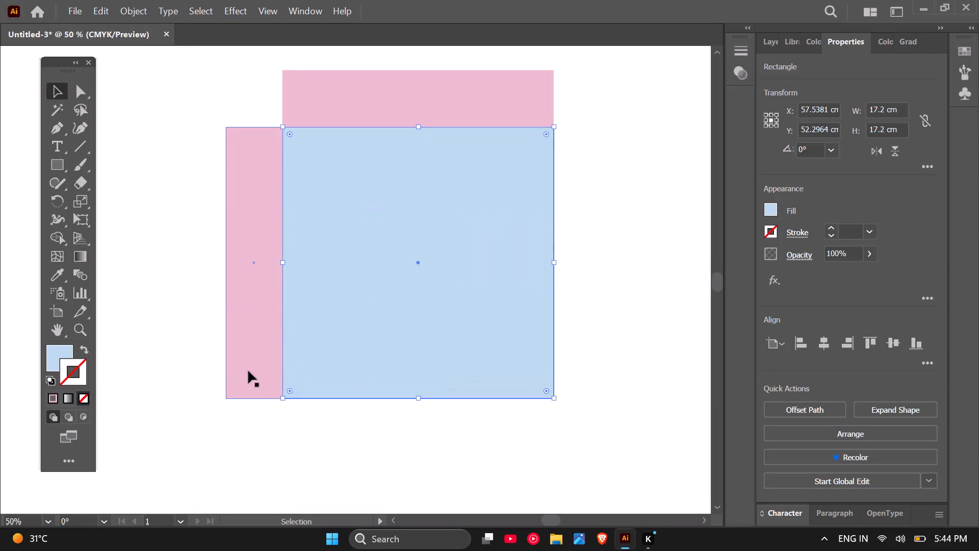
Show the document rulers.
{"action": "scroll", "coordinate": [238, 346], "scroll_direction": "up", "scroll_amount": 1}
{"action": "scroll", "coordinate": [242, 344], "scroll_direction": "down", "scroll_amount": 1}
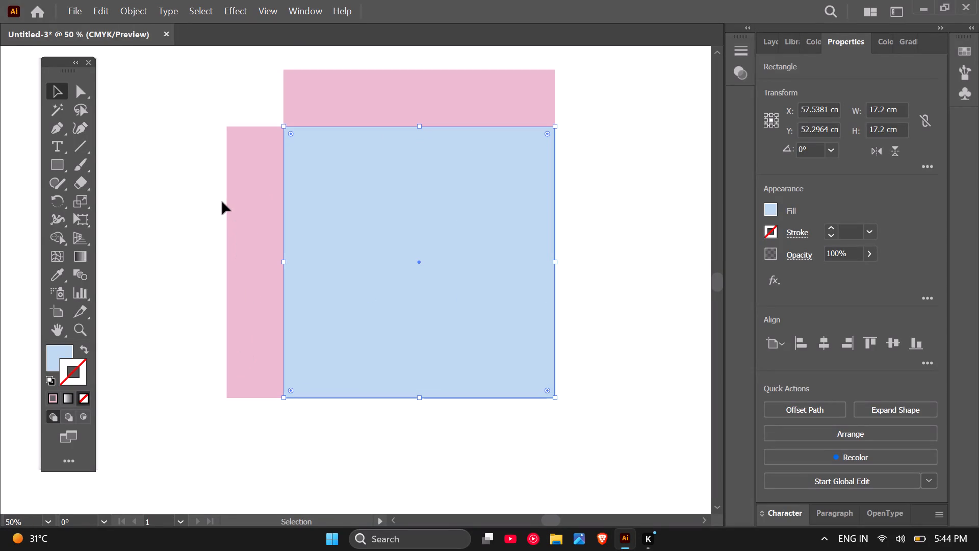
{"action": "key", "text": "ctrl+r"}
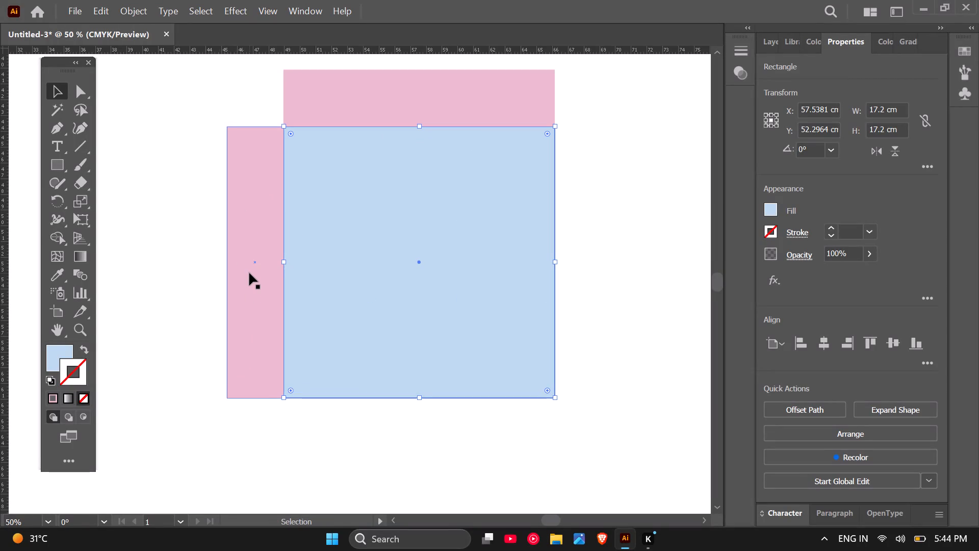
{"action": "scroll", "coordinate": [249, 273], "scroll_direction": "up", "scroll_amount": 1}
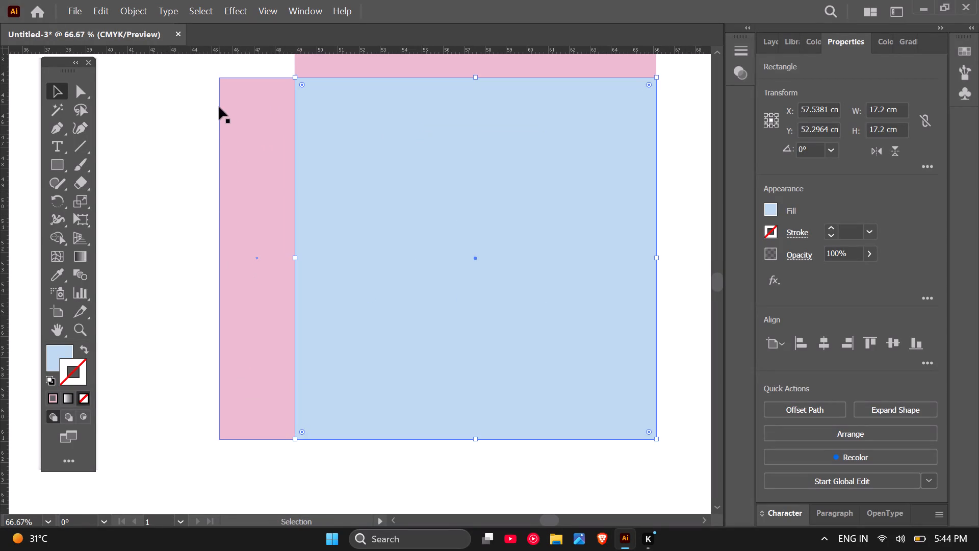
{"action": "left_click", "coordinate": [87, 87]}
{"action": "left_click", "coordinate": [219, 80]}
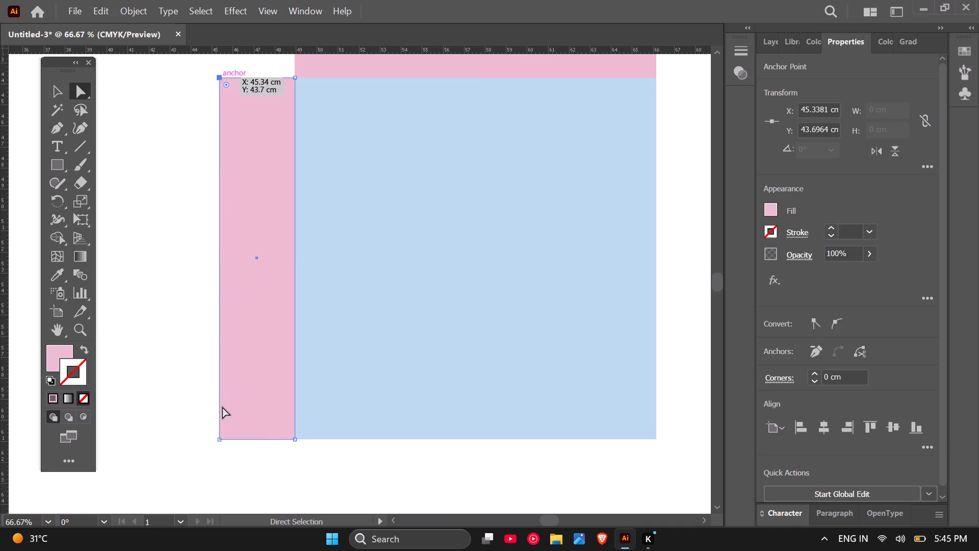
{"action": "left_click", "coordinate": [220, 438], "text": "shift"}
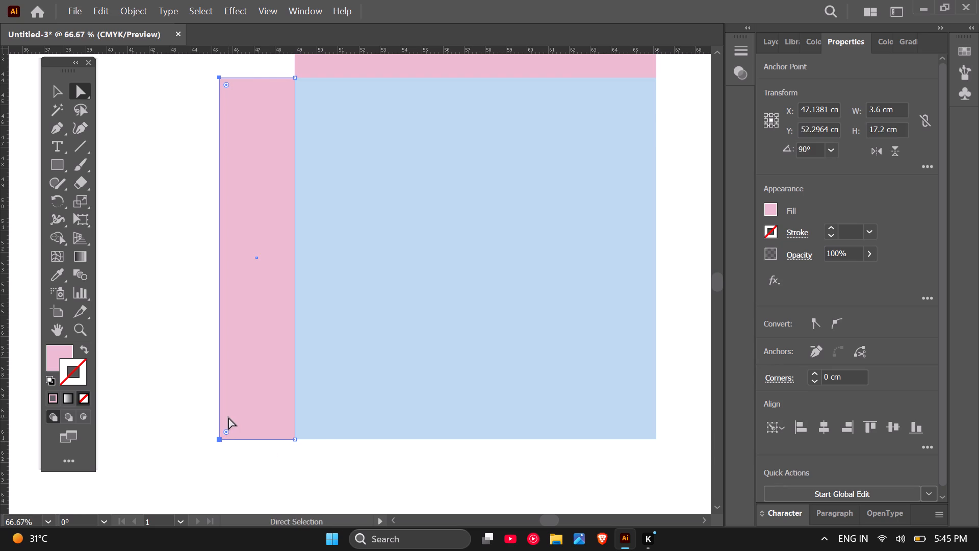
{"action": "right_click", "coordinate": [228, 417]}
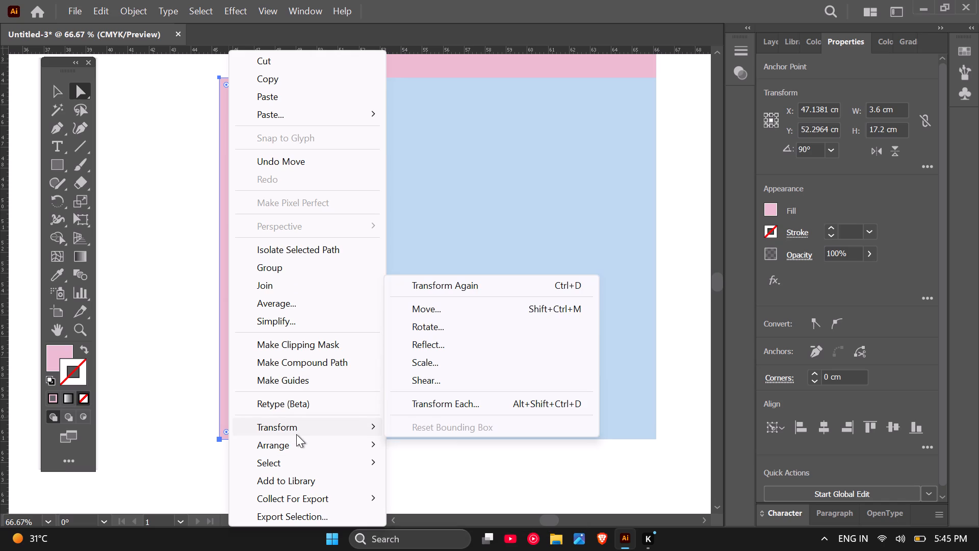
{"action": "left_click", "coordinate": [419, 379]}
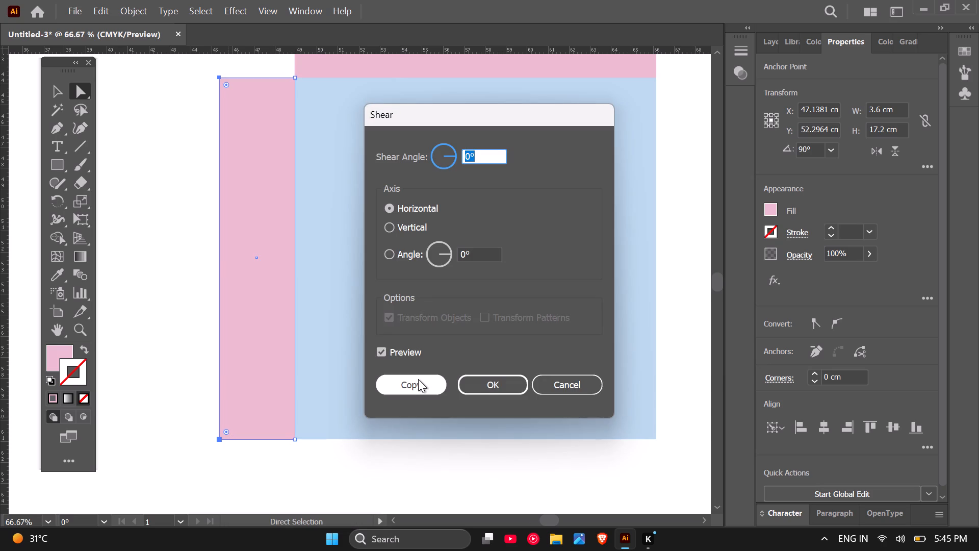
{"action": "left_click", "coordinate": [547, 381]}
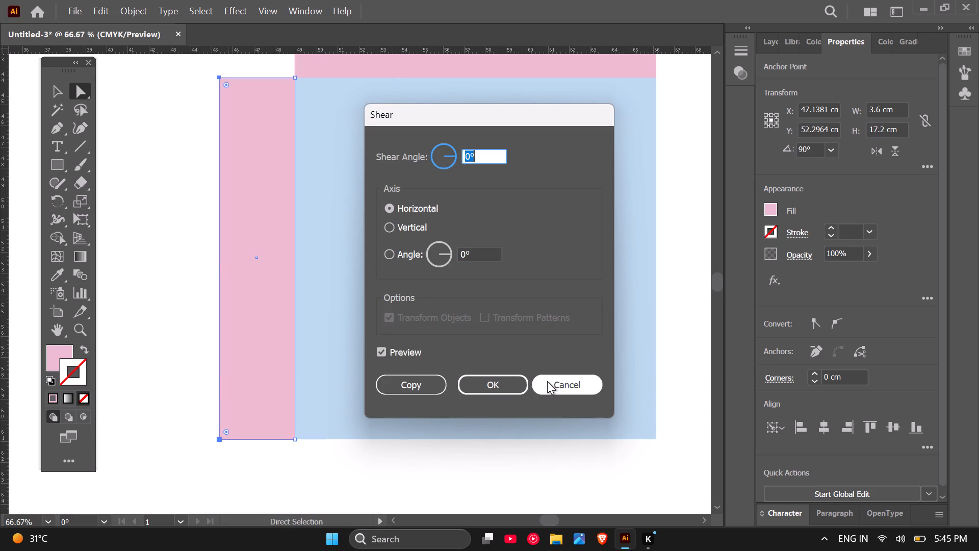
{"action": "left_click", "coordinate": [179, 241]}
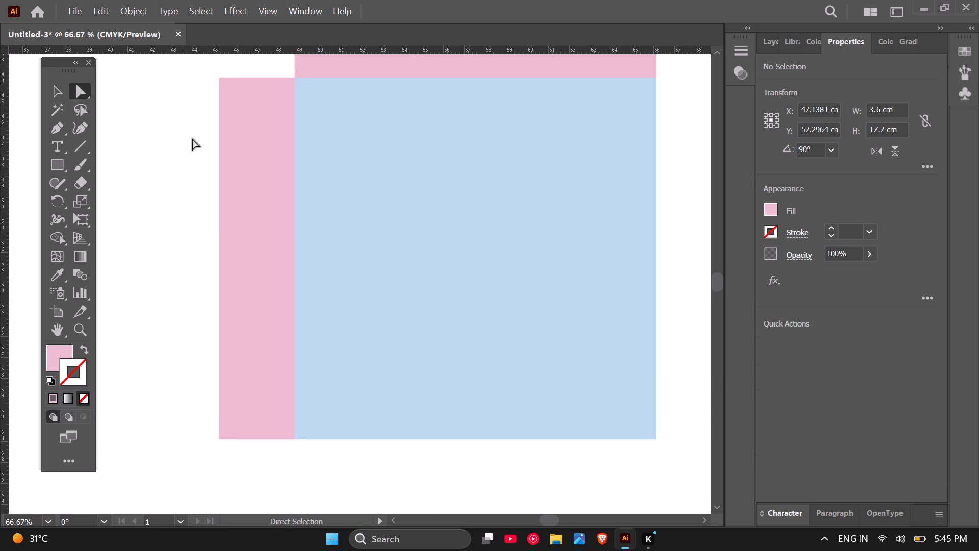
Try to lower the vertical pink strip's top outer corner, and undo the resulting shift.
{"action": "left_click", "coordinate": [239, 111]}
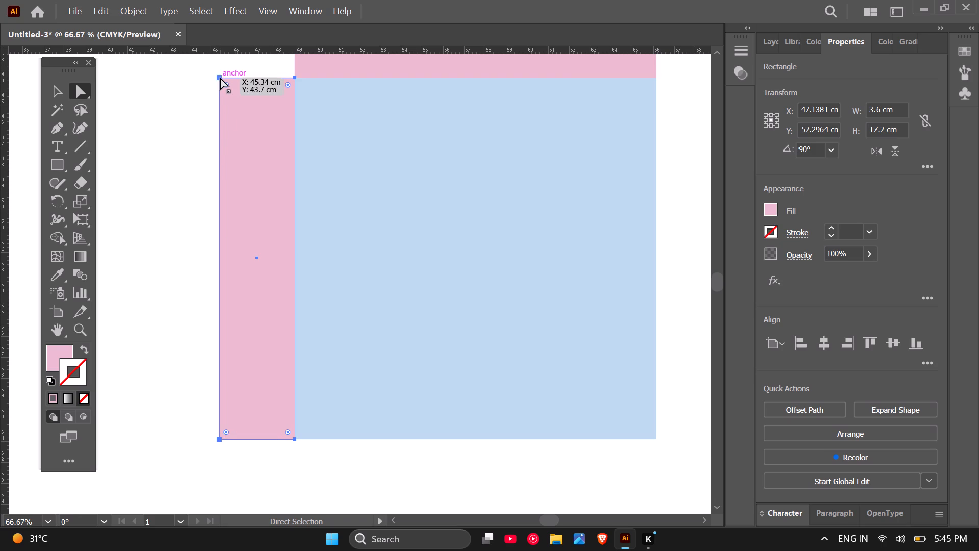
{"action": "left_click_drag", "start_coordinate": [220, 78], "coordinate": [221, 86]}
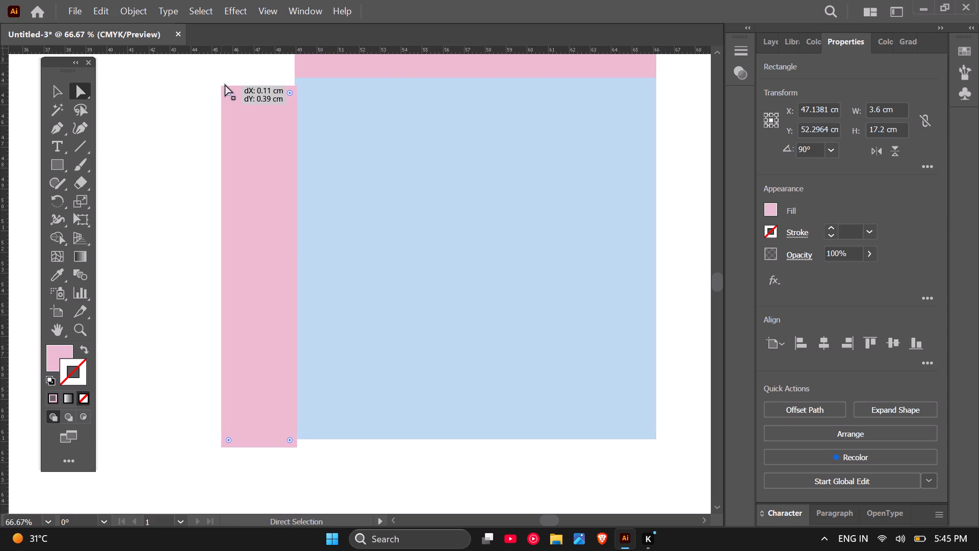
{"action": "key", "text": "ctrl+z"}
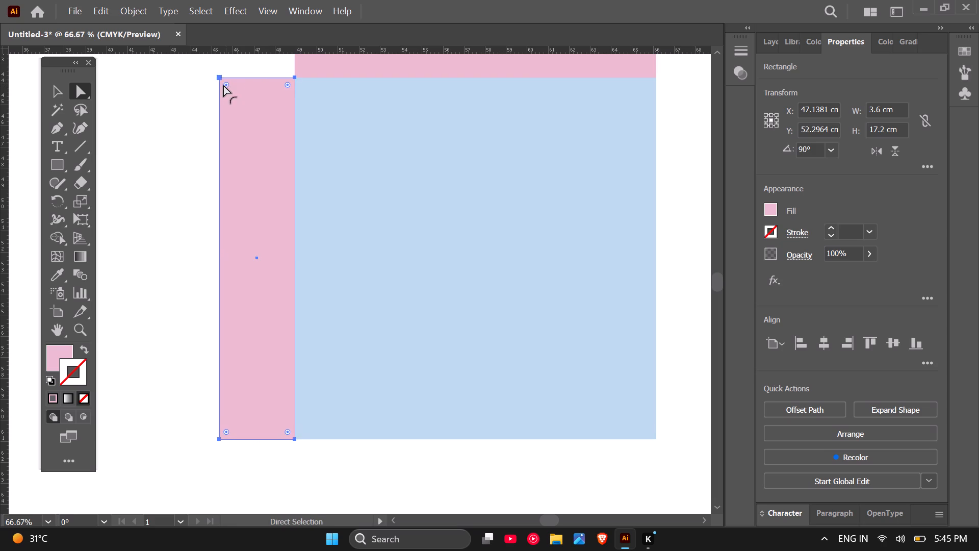
Move only the vertical pink strip's top outer corner point straight down by about 1.3 cm to slant its top edge.
{"action": "left_click", "coordinate": [219, 78]}
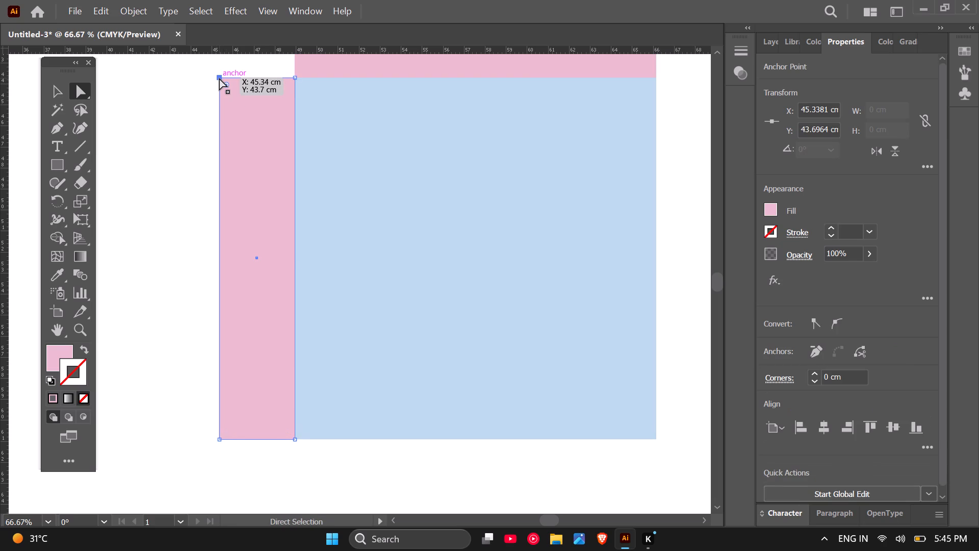
{"action": "left_click_drag", "start_coordinate": [219, 78], "coordinate": [220, 86]}
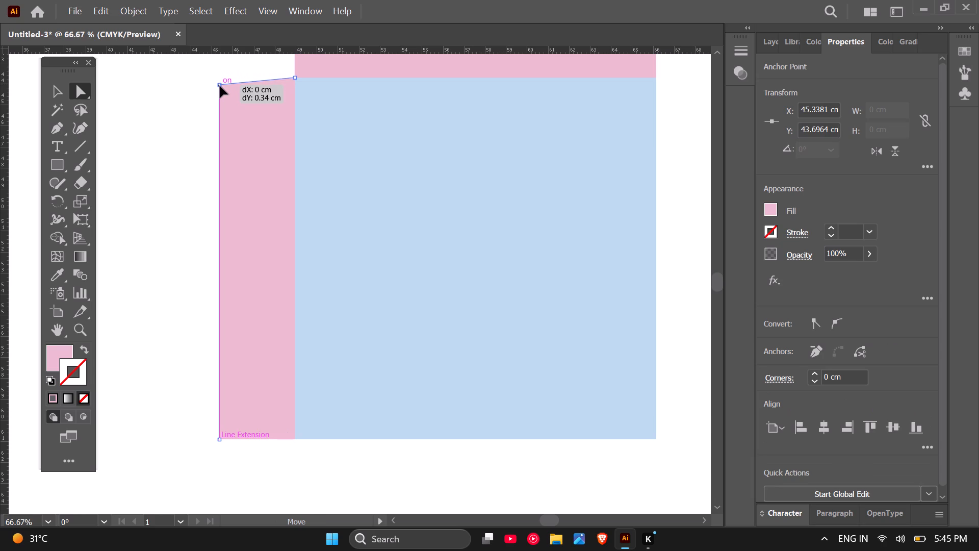
{"action": "left_click_drag", "start_coordinate": [220, 86], "coordinate": [220, 89]}
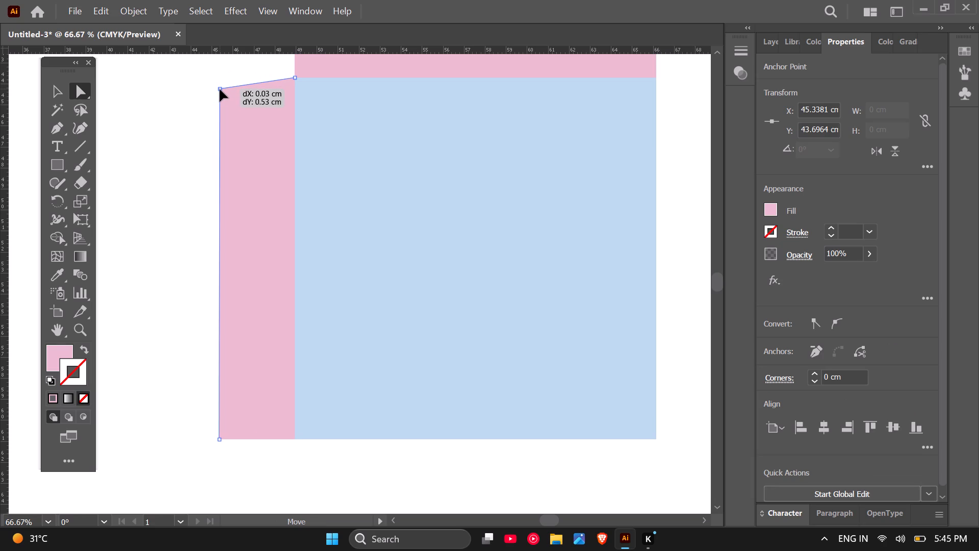
{"action": "left_click_drag", "start_coordinate": [220, 89], "coordinate": [222, 94]}
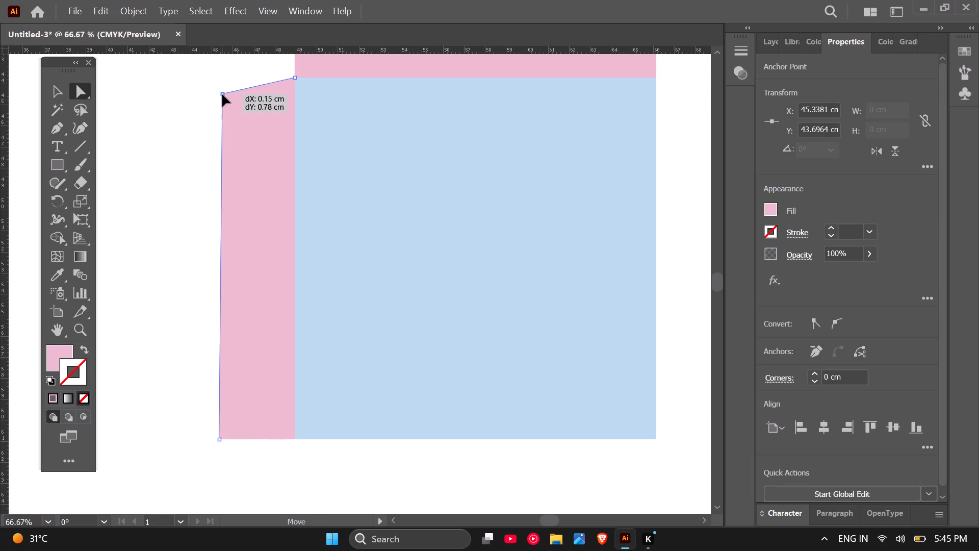
{"action": "left_click_drag", "start_coordinate": [222, 94], "coordinate": [223, 99]}
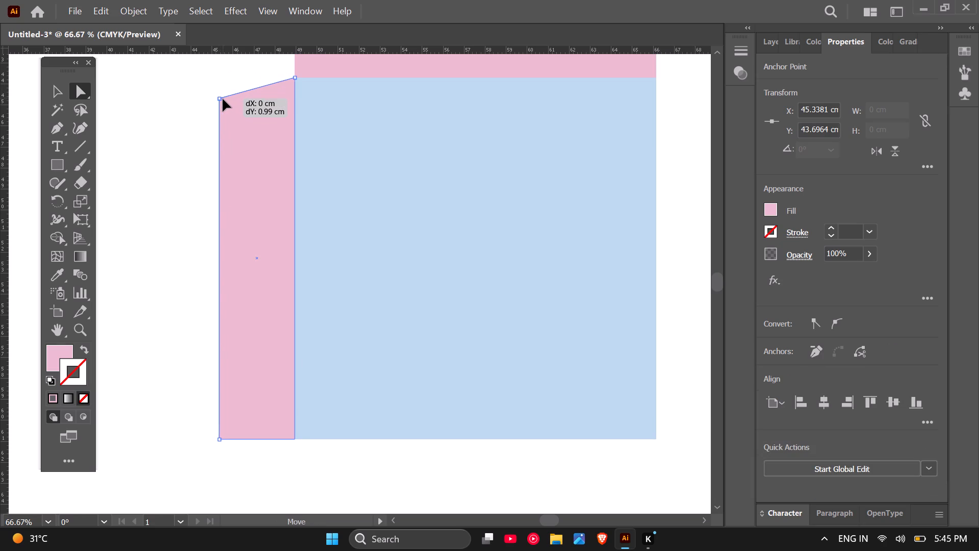
{"action": "left_click_drag", "start_coordinate": [223, 99], "coordinate": [220, 100]}
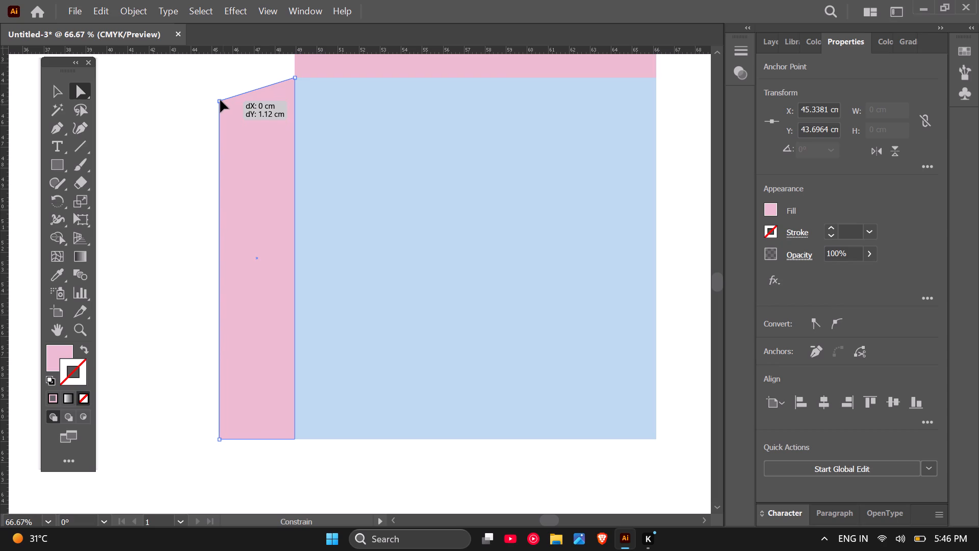
{"action": "left_click_drag", "start_coordinate": [220, 100], "coordinate": [222, 101]}
{"action": "left_click_drag", "start_coordinate": [222, 101], "coordinate": [222, 105]}
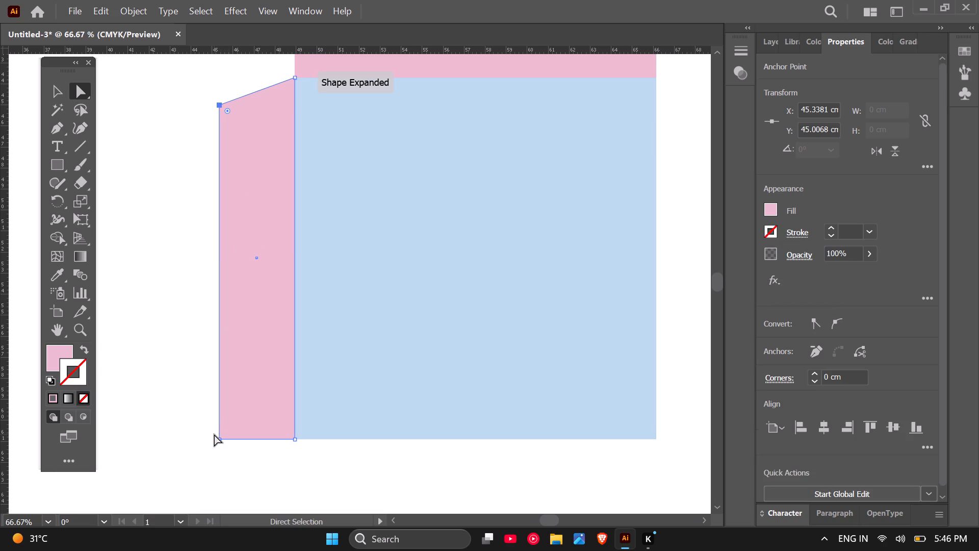
Move the vertical pink strip's bottom outer corner point straight up by about 1.3 cm, mirroring the slant at the top.
{"action": "left_click", "coordinate": [221, 439]}
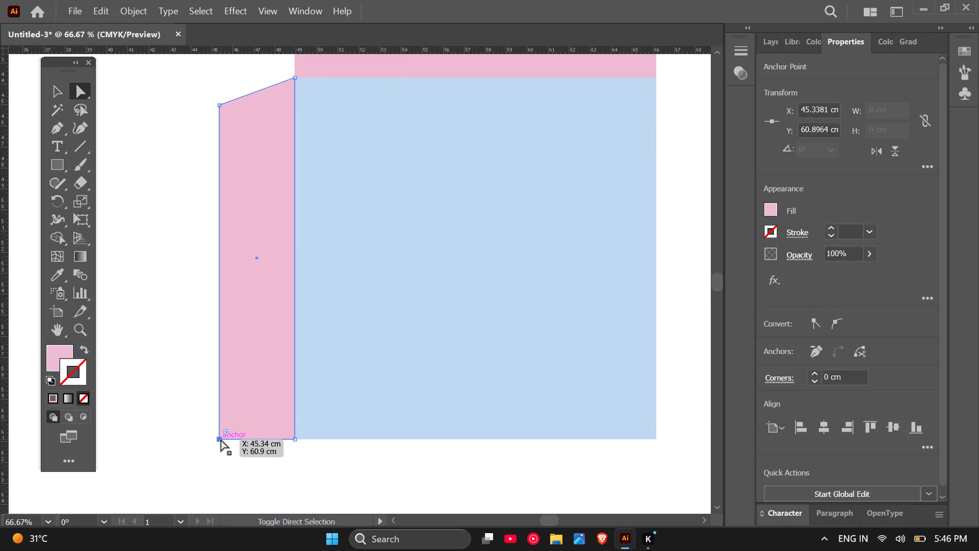
{"action": "left_click_drag", "start_coordinate": [221, 439], "coordinate": [220, 430], "text": "shift"}
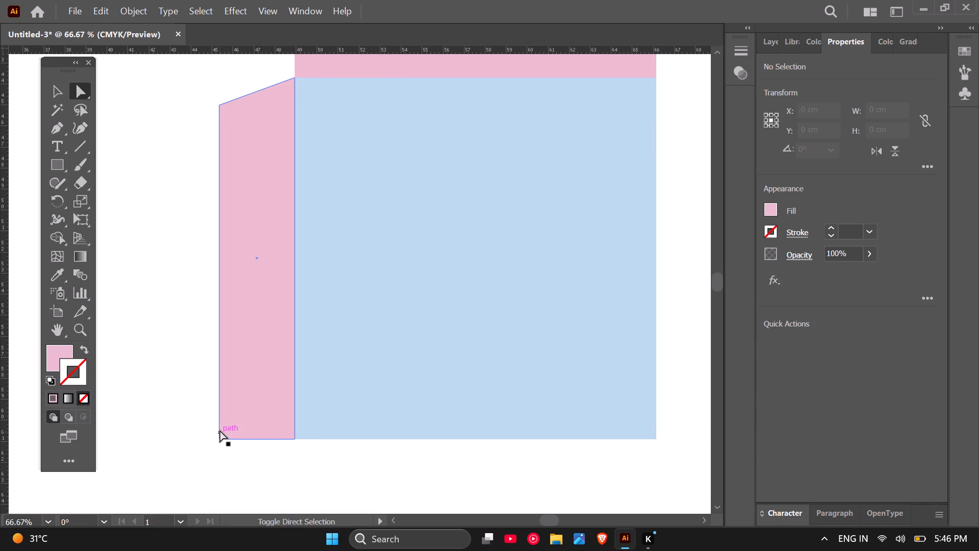
{"action": "left_click_drag", "start_coordinate": [220, 430], "coordinate": [221, 425], "text": "shift"}
{"action": "left_click", "coordinate": [219, 438]}
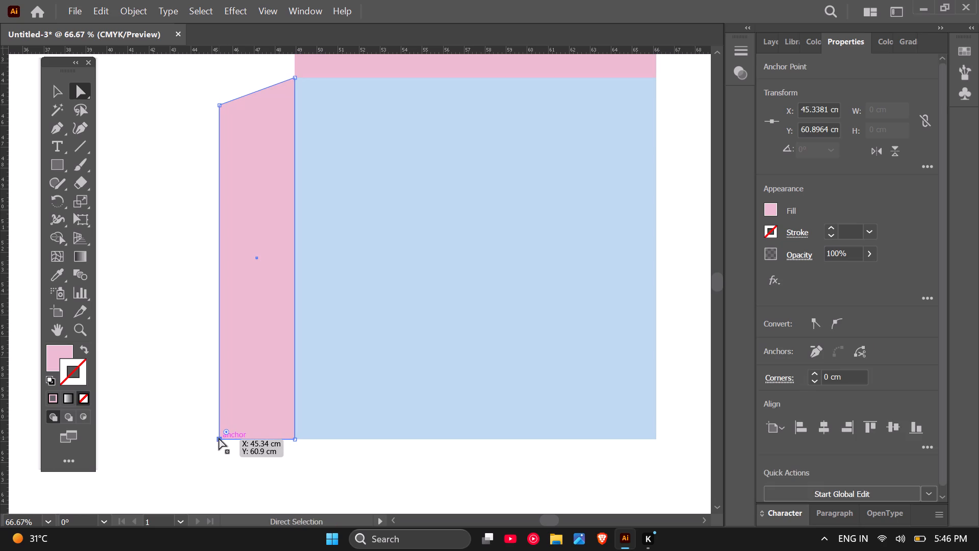
{"action": "left_click_drag", "start_coordinate": [219, 438], "coordinate": [220, 424]}
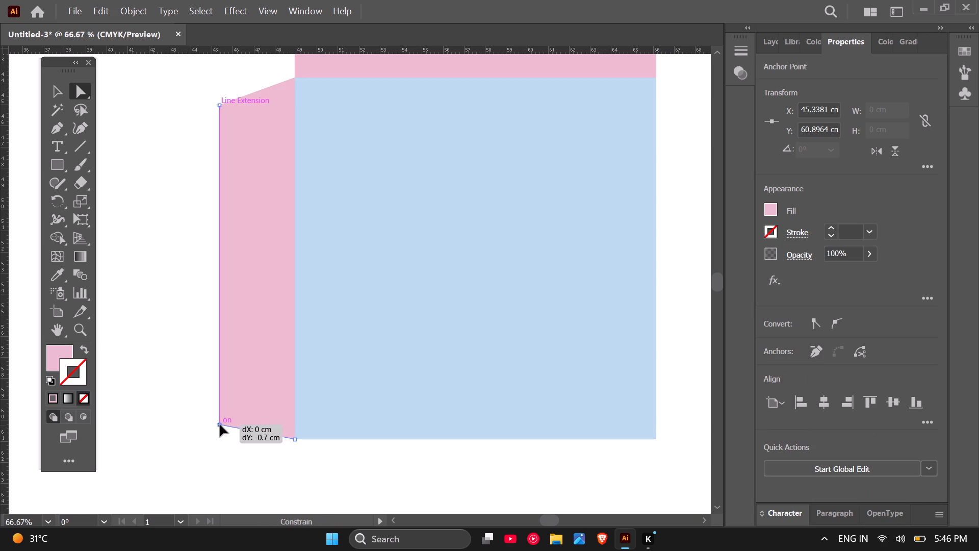
{"action": "left_click_drag", "start_coordinate": [220, 424], "coordinate": [225, 410]}
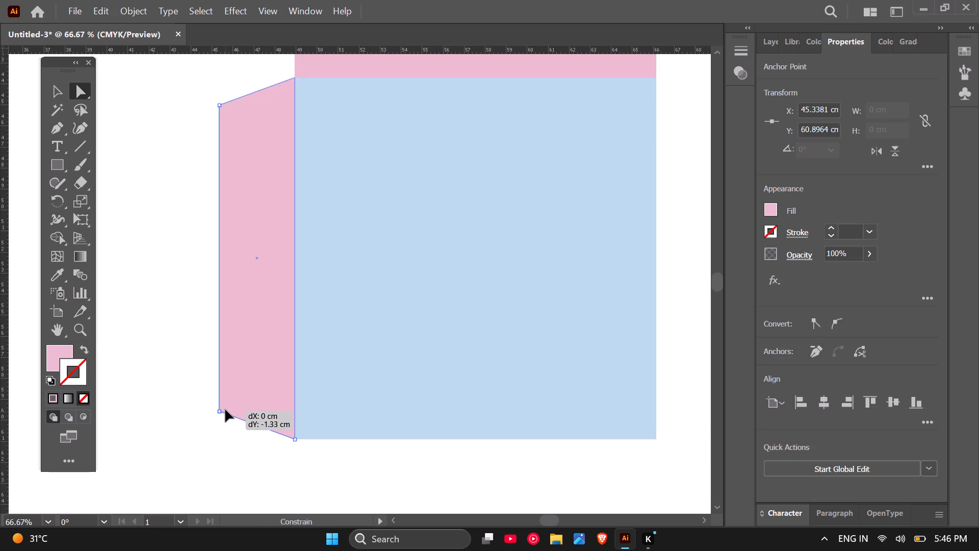
{"action": "left_click_drag", "start_coordinate": [225, 410], "coordinate": [225, 406]}
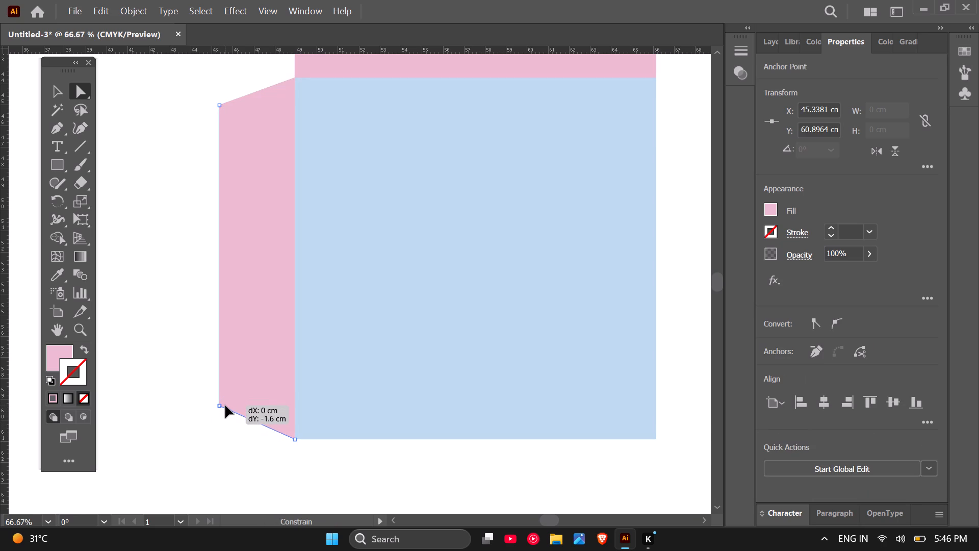
{"action": "left_click_drag", "start_coordinate": [225, 406], "coordinate": [225, 408]}
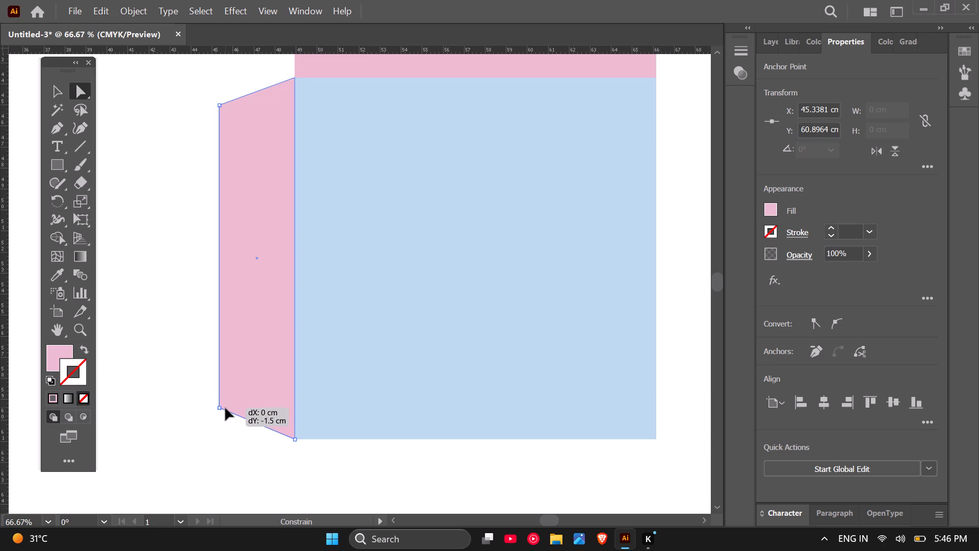
{"action": "left_click_drag", "start_coordinate": [225, 408], "coordinate": [225, 411]}
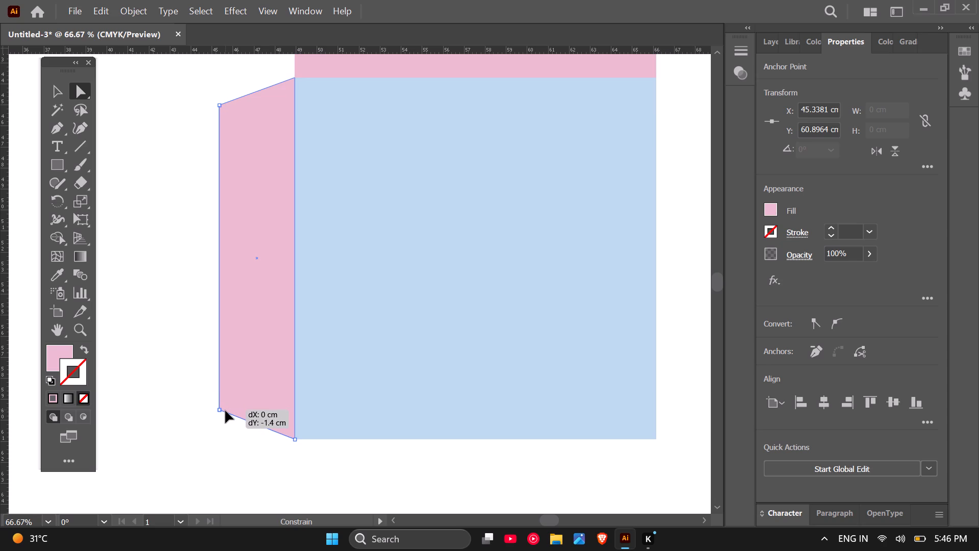
{"action": "left_click_drag", "start_coordinate": [225, 411], "coordinate": [225, 413]}
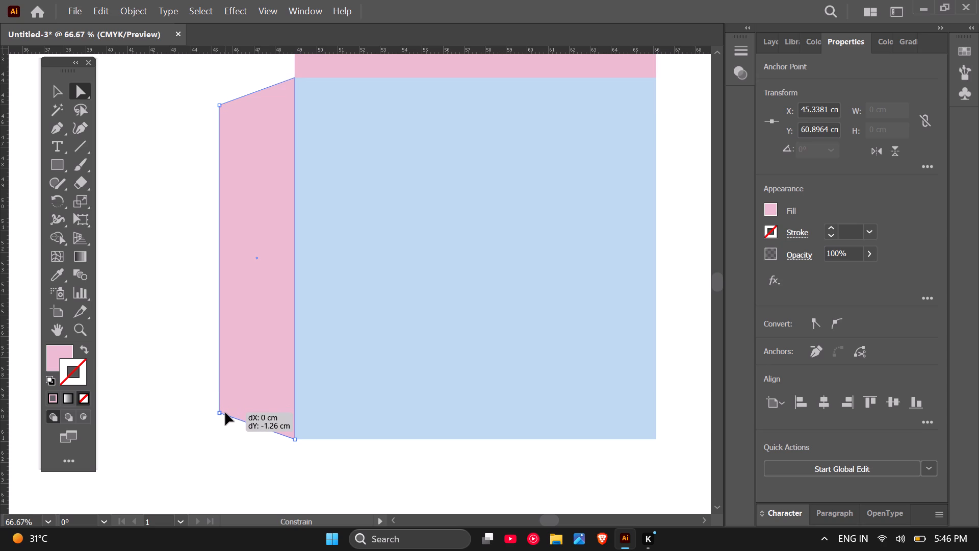
{"action": "left_click_drag", "start_coordinate": [225, 413], "coordinate": [225, 411]}
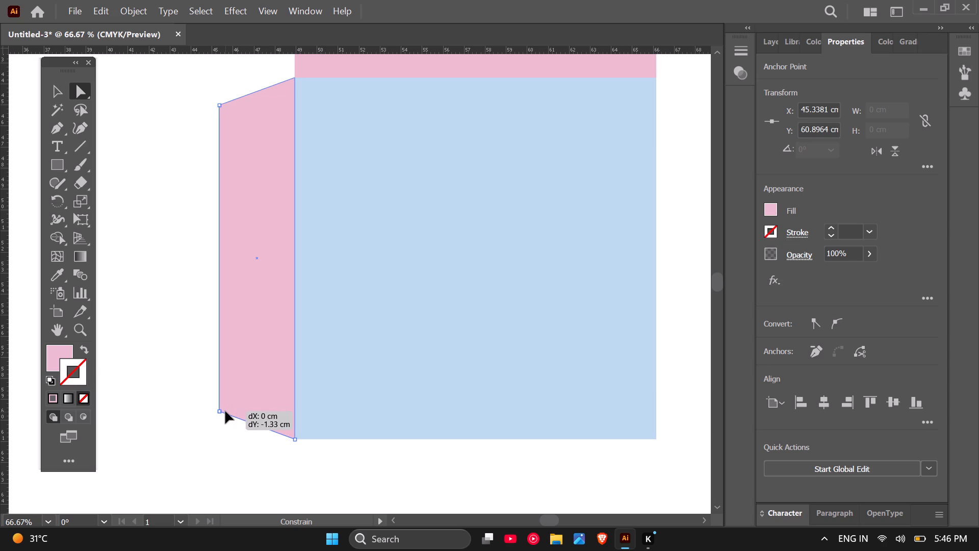
{"action": "left_click_drag", "start_coordinate": [225, 411], "coordinate": [225, 413]}
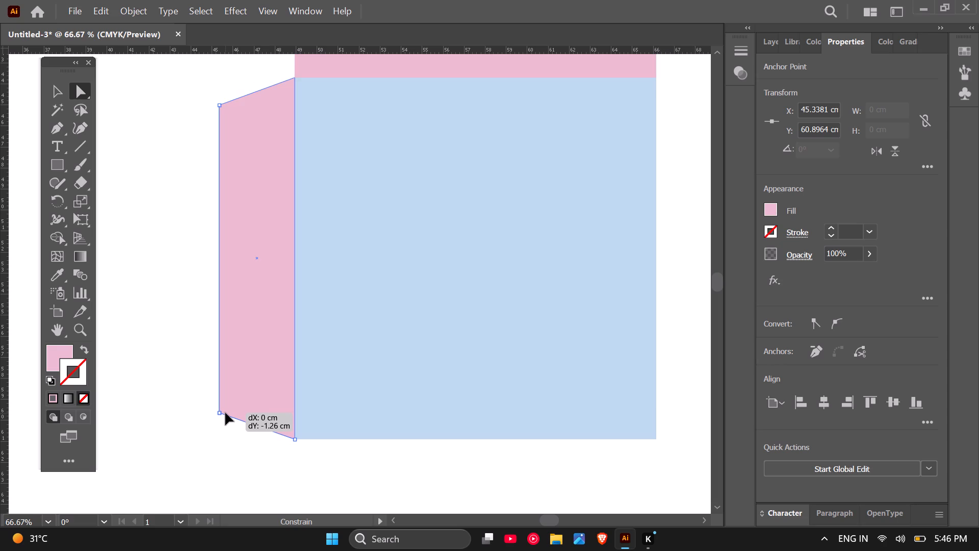
{"action": "left_click_drag", "start_coordinate": [225, 413], "coordinate": [225, 411]}
{"action": "left_click_drag", "start_coordinate": [225, 411], "coordinate": [225, 412]}
Select the pink side flap's bottom outer corner point up close and examine its position, leaving nothing selected.
{"action": "scroll", "coordinate": [218, 421], "scroll_direction": "up", "scroll_amount": 8}
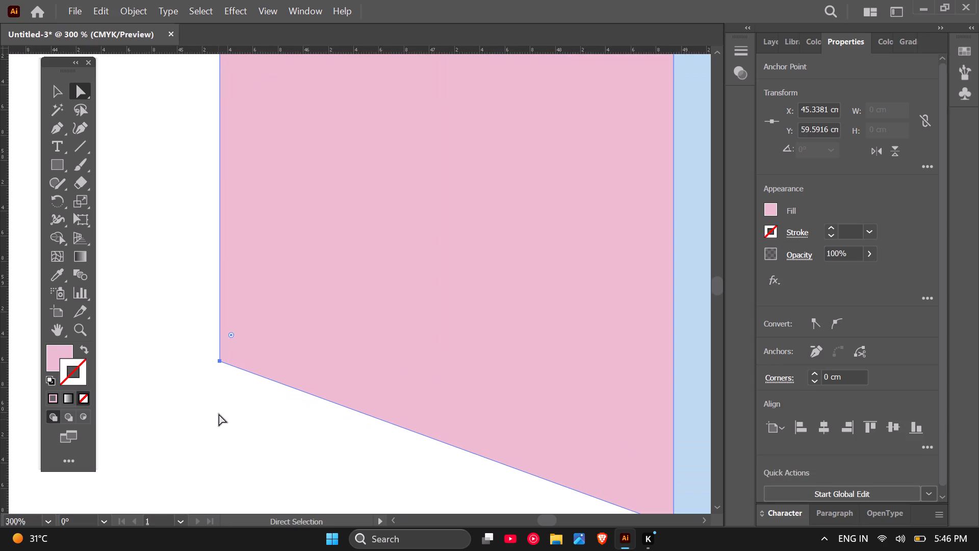
{"action": "left_click_drag", "start_coordinate": [218, 309], "coordinate": [218, 316], "text": "shift"}
{"action": "left_click", "coordinate": [220, 309]}
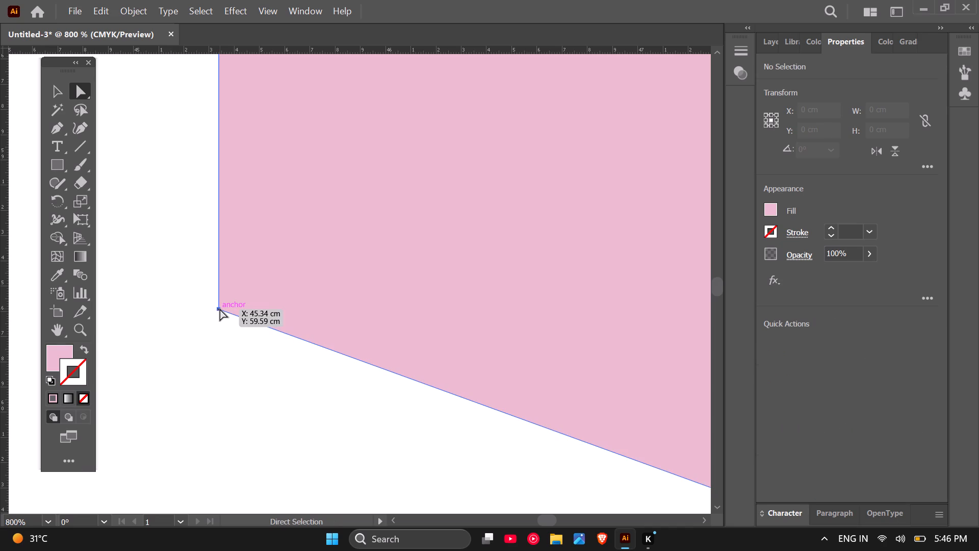
{"action": "left_click_drag", "start_coordinate": [220, 309], "coordinate": [220, 314], "text": "shift"}
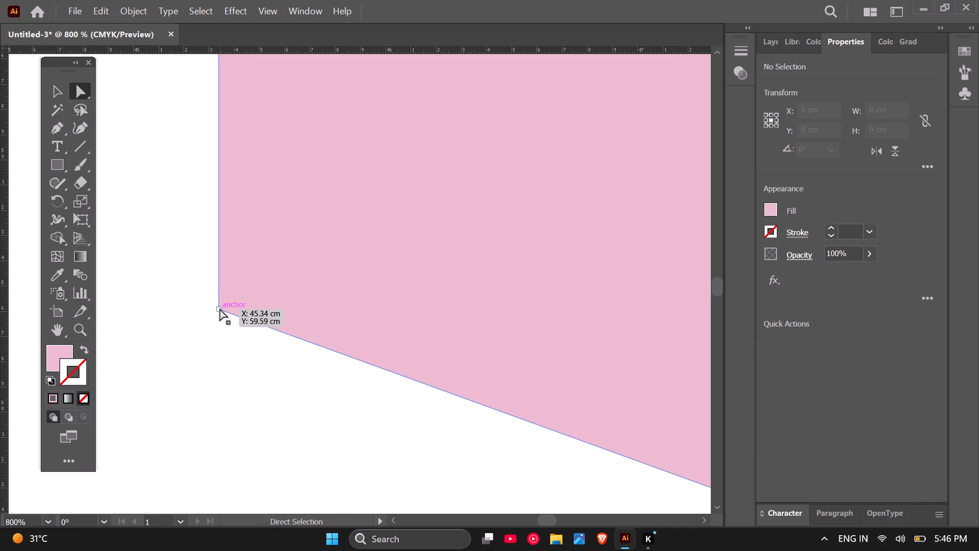
{"action": "left_click", "coordinate": [220, 309]}
{"action": "left_click", "coordinate": [220, 309], "text": "shift"}
{"action": "left_click", "coordinate": [219, 311]}
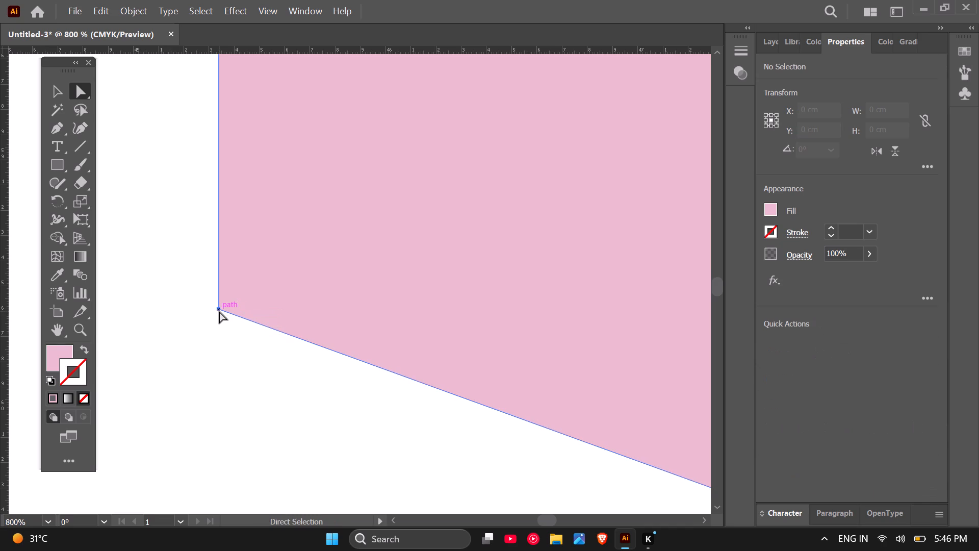
{"action": "left_click", "coordinate": [219, 310]}
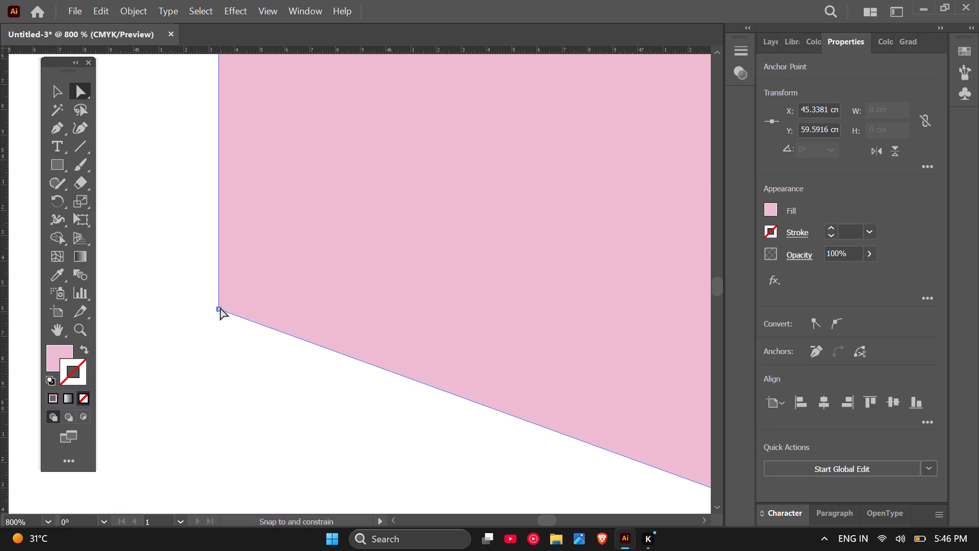
{"action": "scroll", "coordinate": [181, 394], "scroll_direction": "down", "scroll_amount": 5}
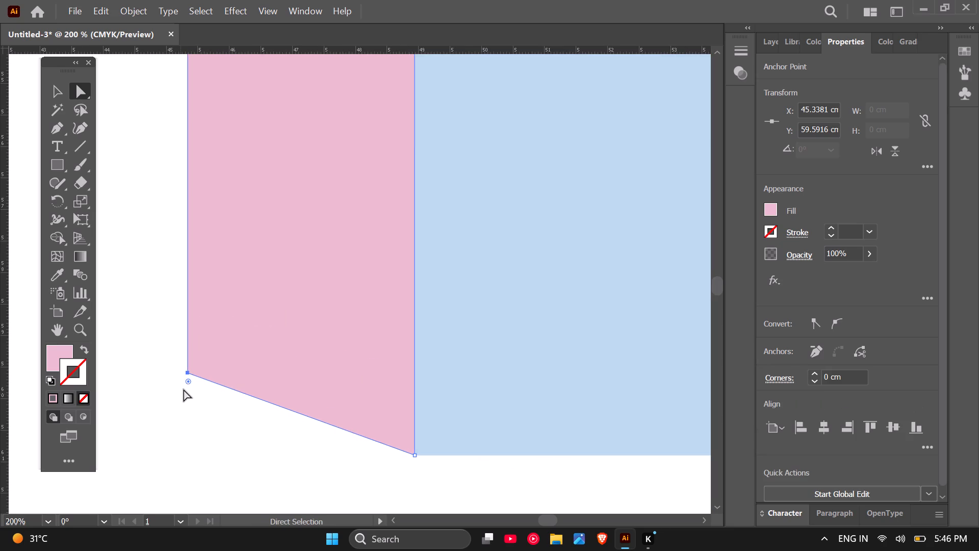
{"action": "scroll", "coordinate": [184, 389], "scroll_direction": "down", "scroll_amount": 2}
{"action": "scroll", "coordinate": [301, 406], "scroll_direction": "down", "scroll_amount": 2}
{"action": "left_click", "coordinate": [328, 438]}
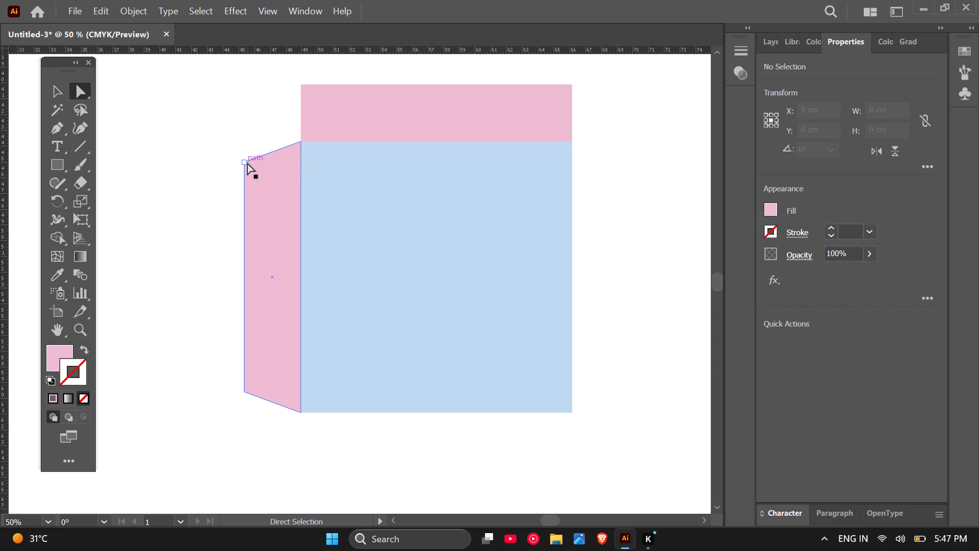
Set the ruler units to centimeters.
{"action": "right_click", "coordinate": [197, 46]}
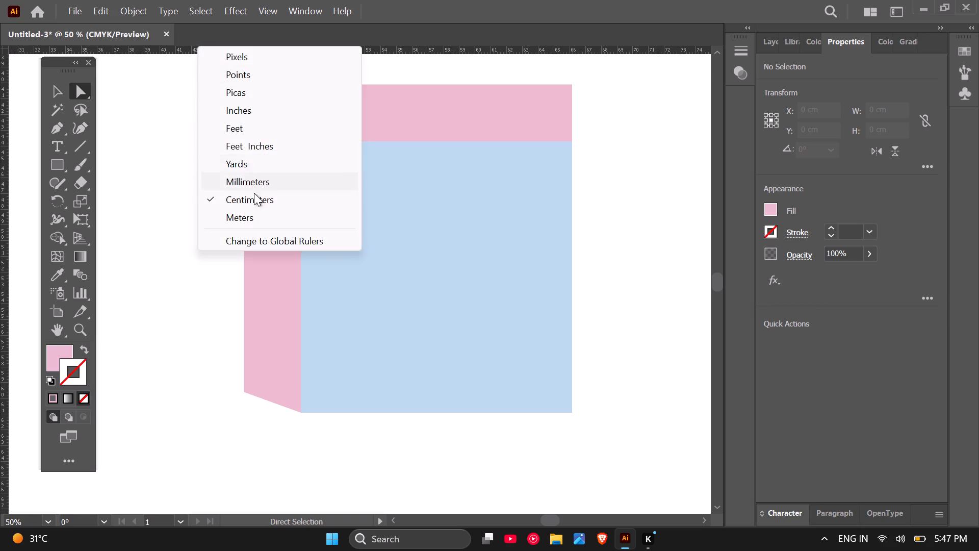
{"action": "left_click", "coordinate": [252, 201]}
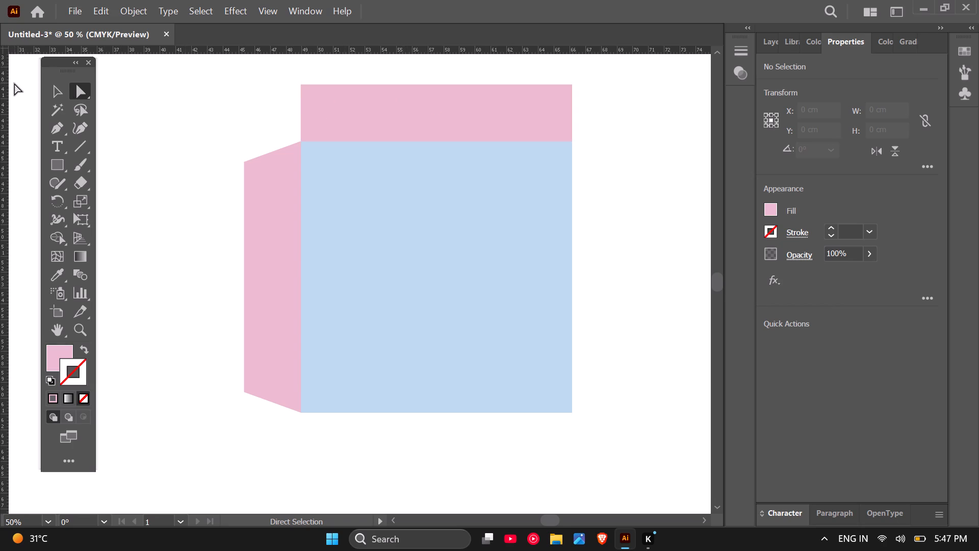
Compute 45 minus 59 in Calculator and return to the Illustrator layout.
{"action": "scroll", "coordinate": [14, 78], "scroll_direction": "down", "scroll_amount": 1}
{"action": "scroll", "coordinate": [135, 200], "scroll_direction": "up", "scroll_amount": 2}
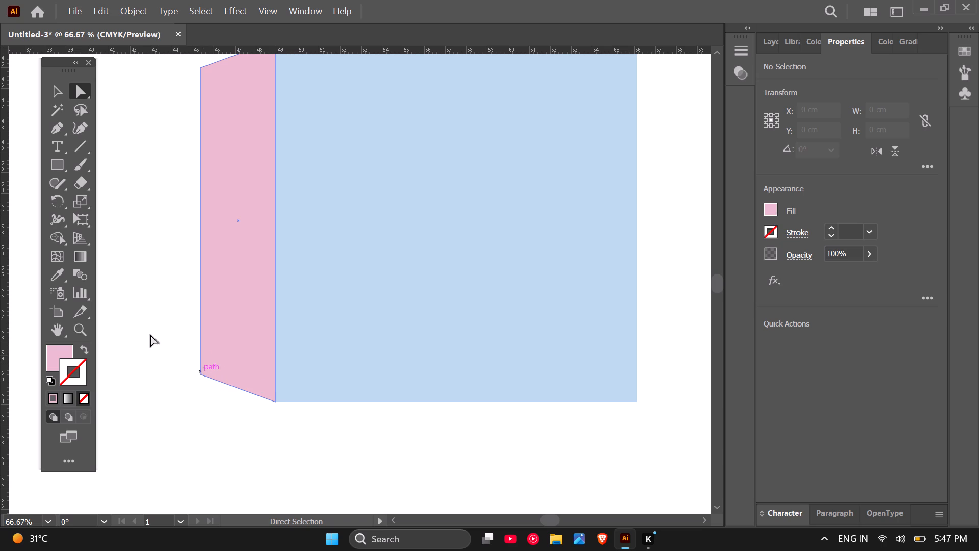
{"action": "left_click", "coordinate": [337, 541]}
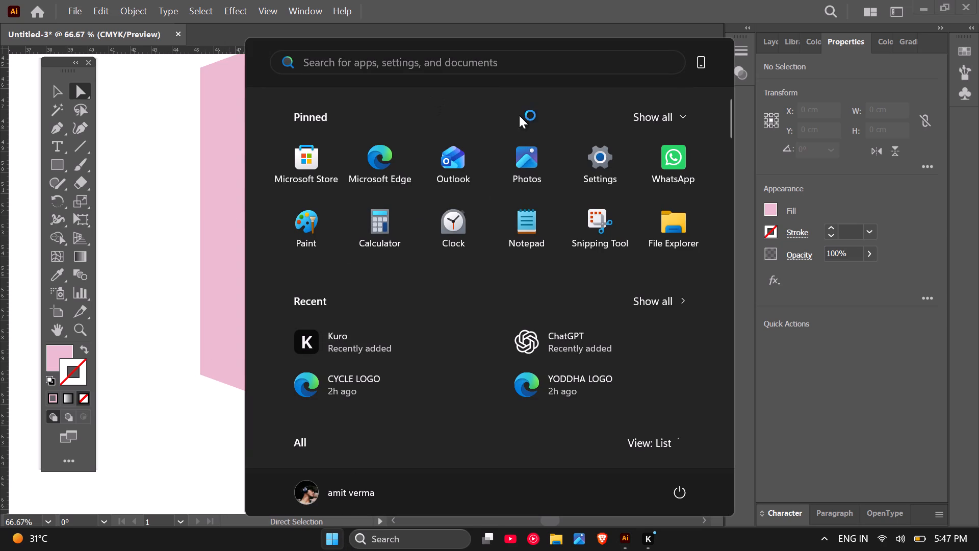
{"action": "left_click", "coordinate": [371, 223]}
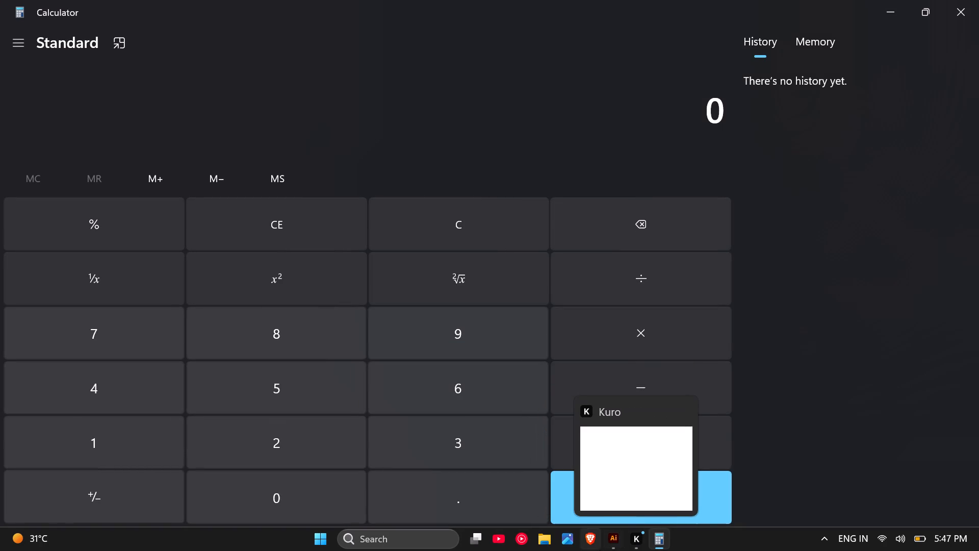
{"action": "left_click", "coordinate": [616, 547]}
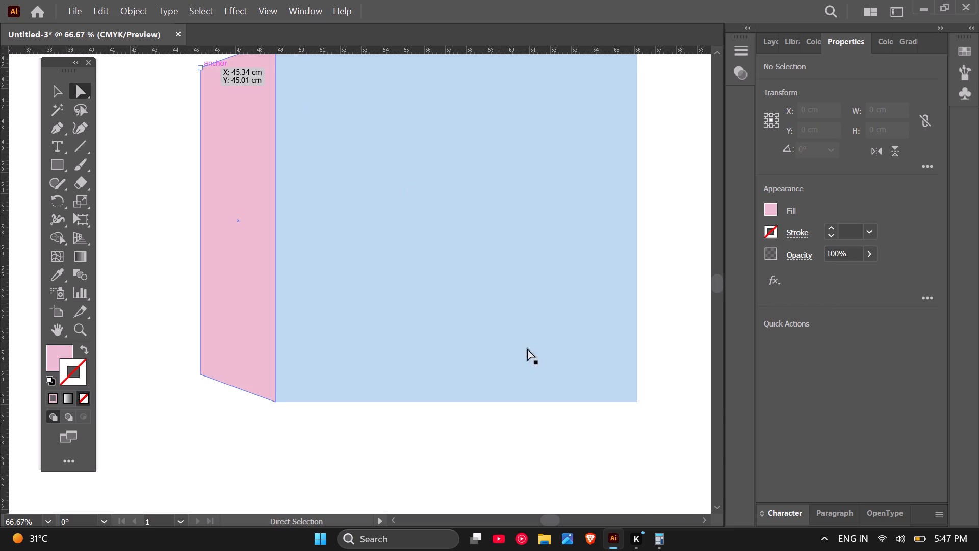
{"action": "left_click", "coordinate": [653, 540]}
{"action": "left_click", "coordinate": [129, 388]}
{"action": "left_click", "coordinate": [302, 419]}
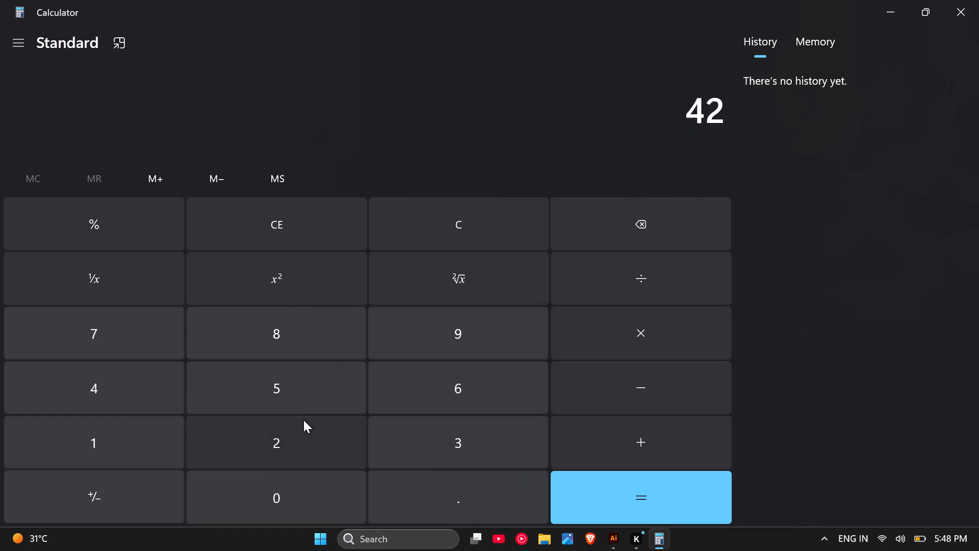
{"action": "left_click", "coordinate": [646, 238]}
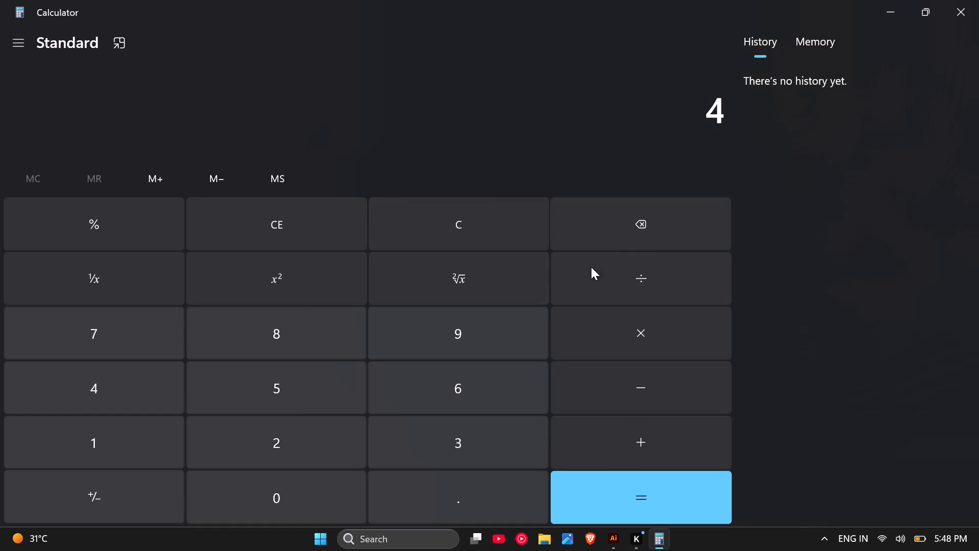
{"action": "left_click", "coordinate": [308, 373]}
{"action": "left_click", "coordinate": [594, 375]}
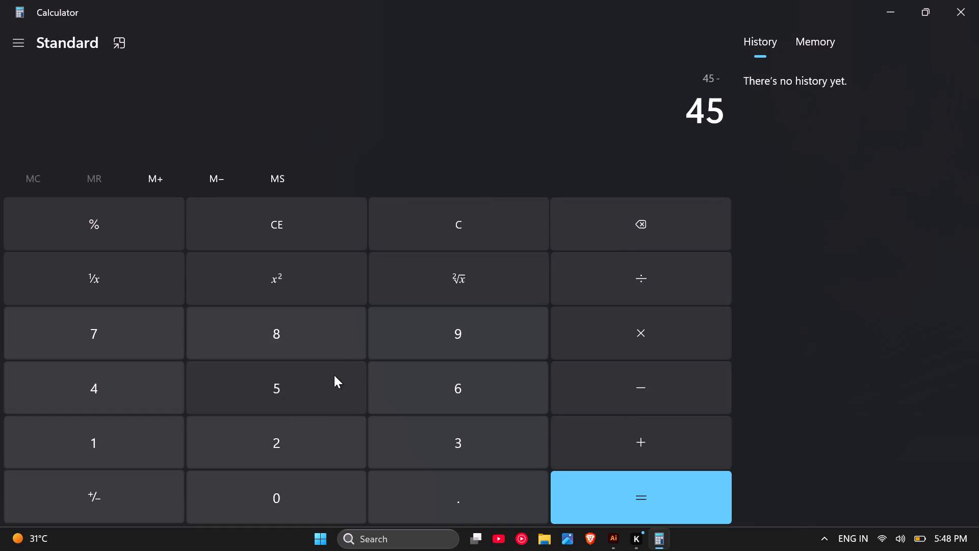
{"action": "left_click", "coordinate": [303, 379]}
{"action": "left_click", "coordinate": [406, 339]}
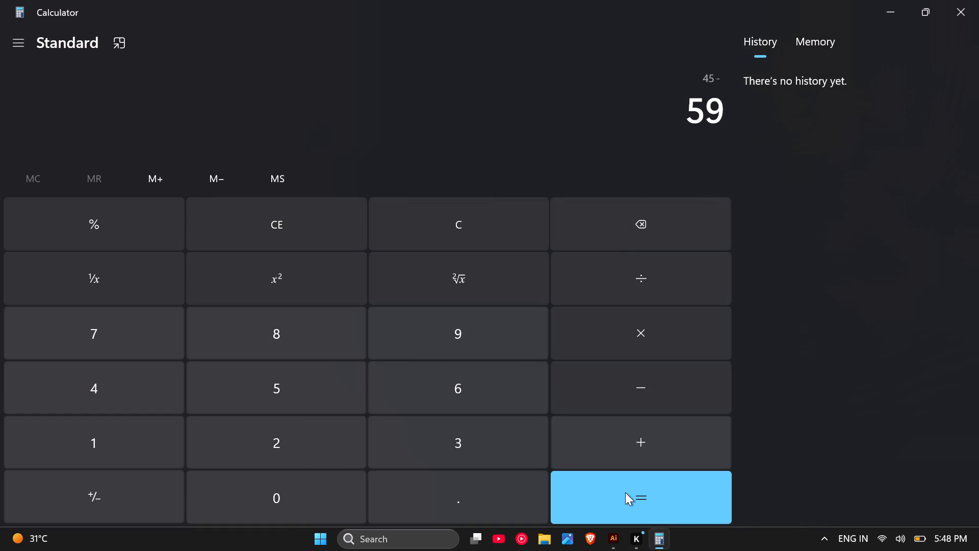
{"action": "left_click", "coordinate": [625, 492]}
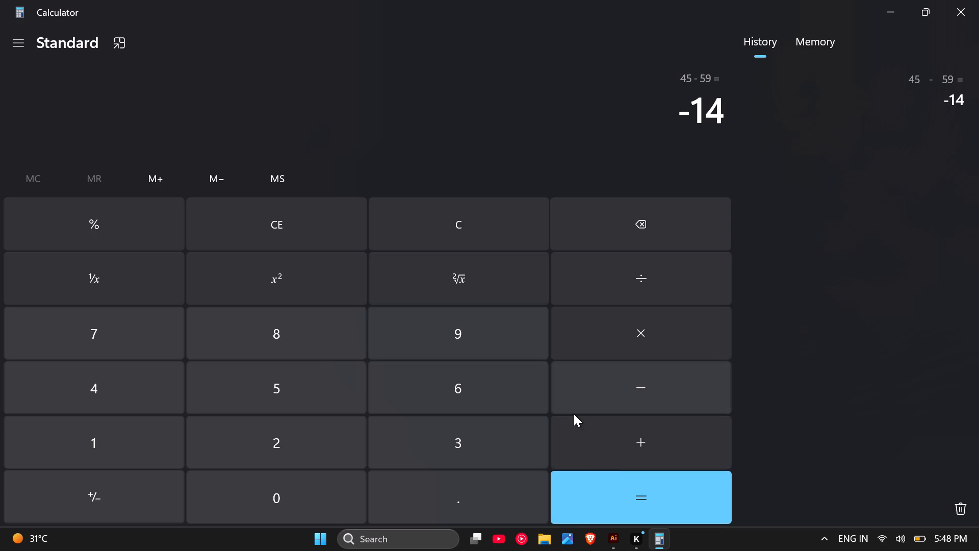
{"action": "left_click", "coordinate": [882, 10]}
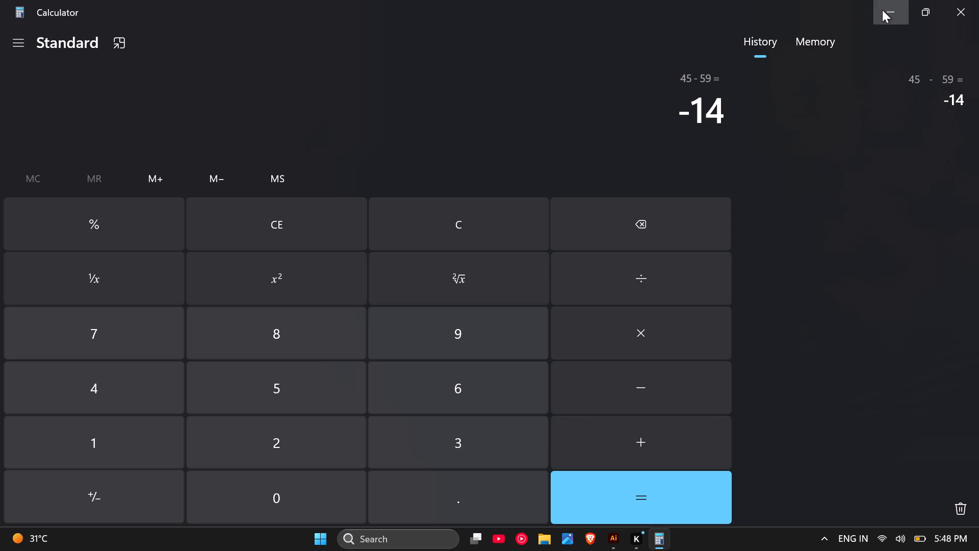
Move only the pink side flap's bottom outer corner point straight up by about 0.25 cm to steepen the bottom slant.
{"action": "scroll", "coordinate": [197, 367], "scroll_direction": "up", "scroll_amount": 2}
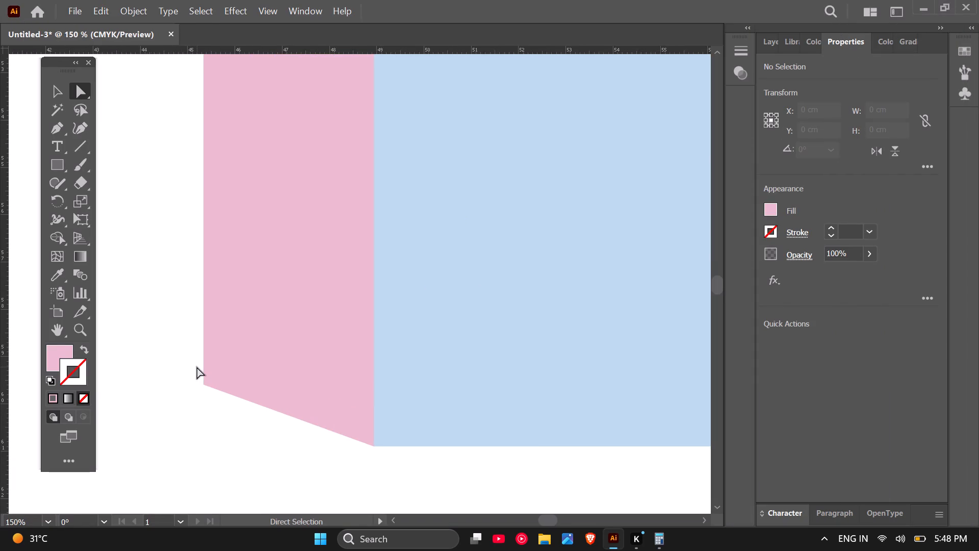
{"action": "scroll", "coordinate": [213, 379], "scroll_direction": "up", "scroll_amount": 2}
{"action": "left_click", "coordinate": [212, 379]}
{"action": "scroll", "coordinate": [200, 388], "scroll_direction": "up", "scroll_amount": 3}
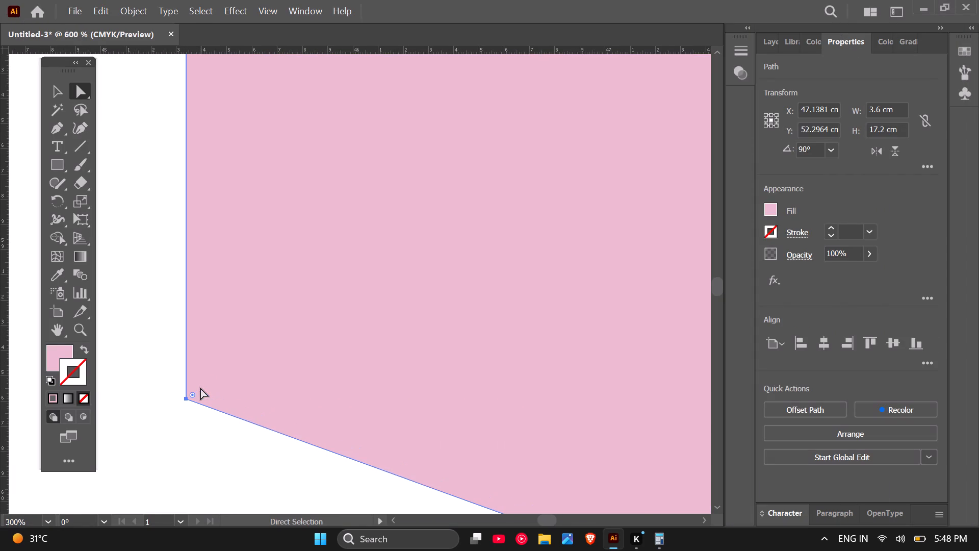
{"action": "scroll", "coordinate": [190, 389], "scroll_direction": "up", "scroll_amount": 1}
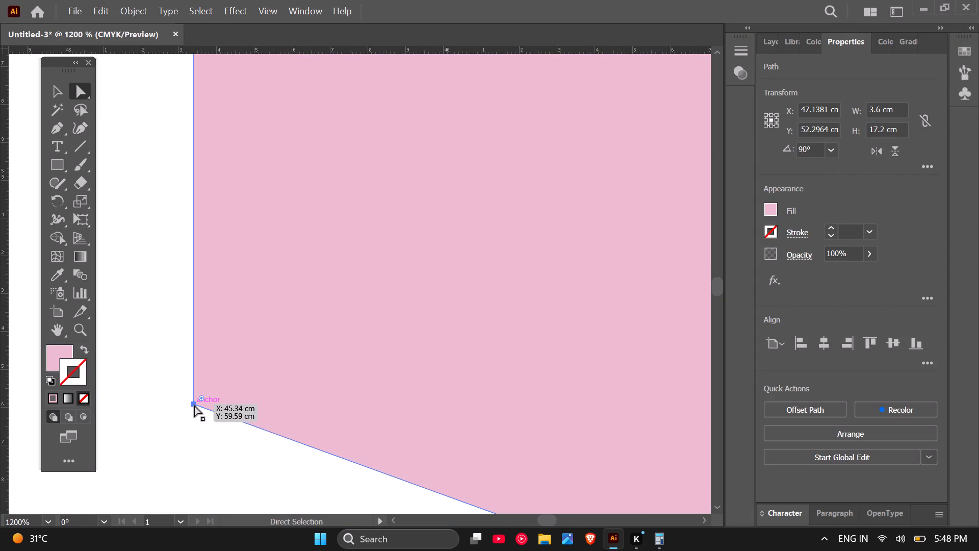
{"action": "left_click", "coordinate": [193, 405]}
{"action": "left_click_drag", "start_coordinate": [193, 405], "coordinate": [193, 402]}
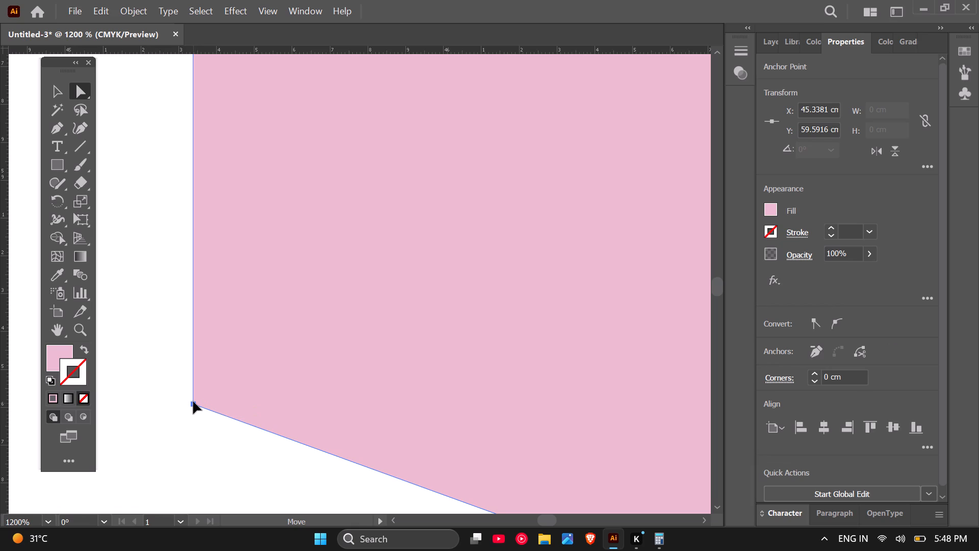
{"action": "left_click_drag", "start_coordinate": [193, 402], "coordinate": [196, 389]}
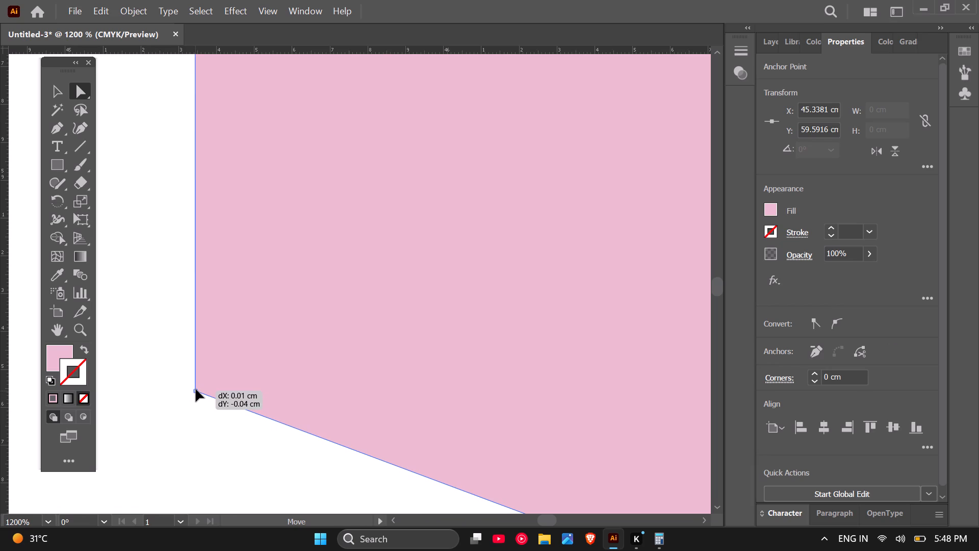
{"action": "left_click_drag", "start_coordinate": [196, 389], "coordinate": [196, 380]}
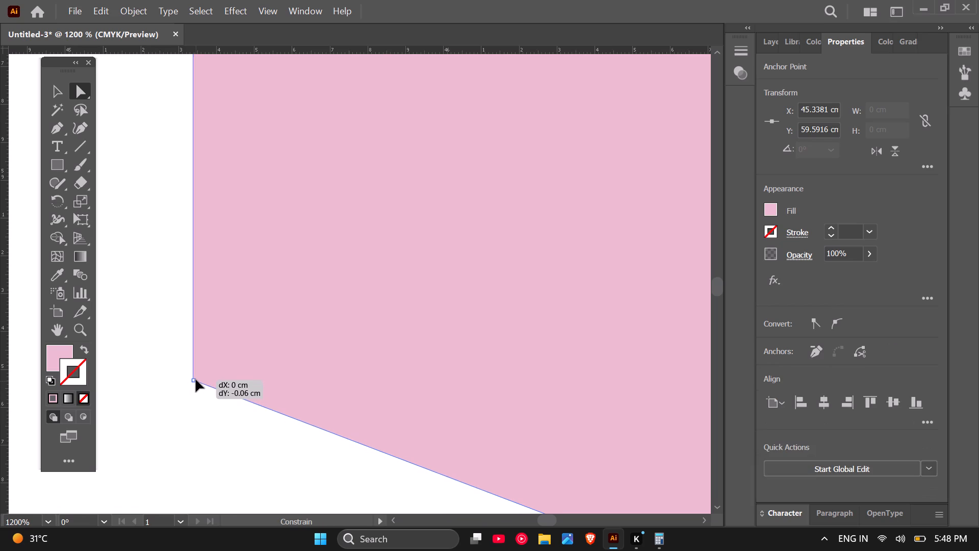
{"action": "left_click_drag", "start_coordinate": [196, 380], "coordinate": [200, 349]}
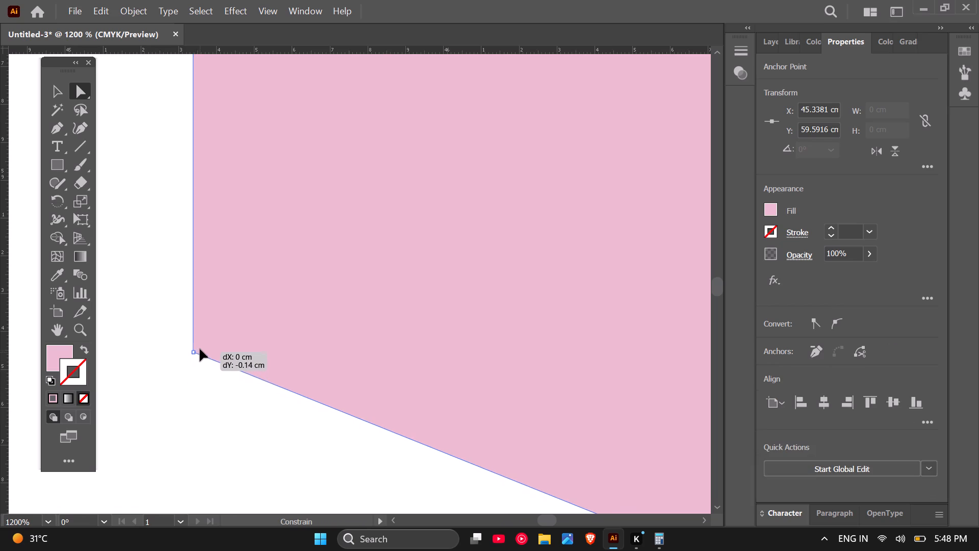
{"action": "left_click_drag", "start_coordinate": [200, 349], "coordinate": [204, 342]}
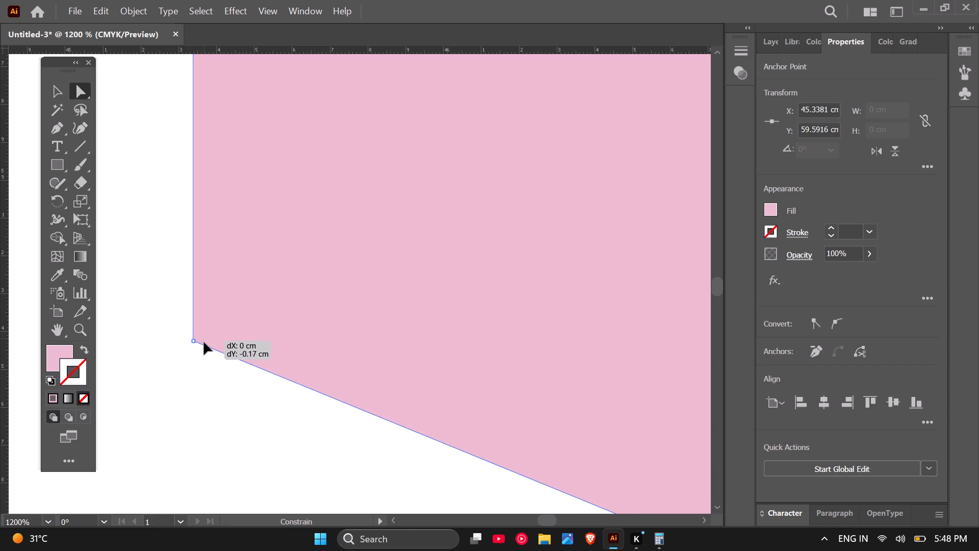
{"action": "left_click_drag", "start_coordinate": [204, 342], "coordinate": [204, 355]}
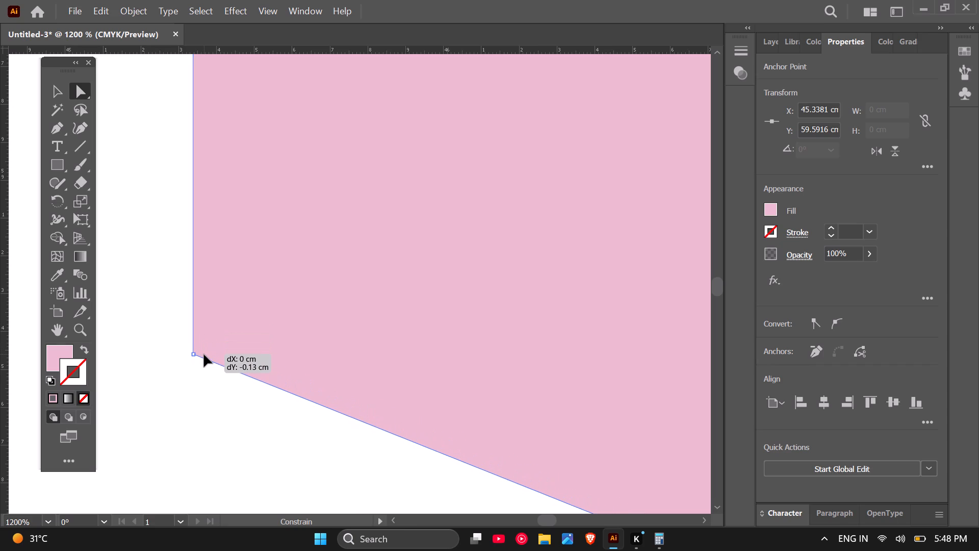
{"action": "left_click_drag", "start_coordinate": [204, 355], "coordinate": [198, 330]}
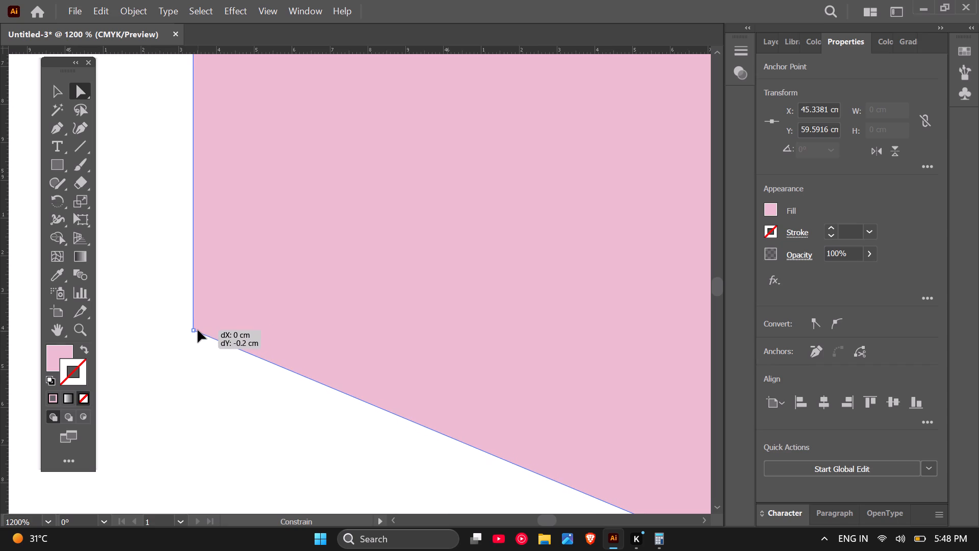
{"action": "left_click_drag", "start_coordinate": [198, 330], "coordinate": [198, 318]}
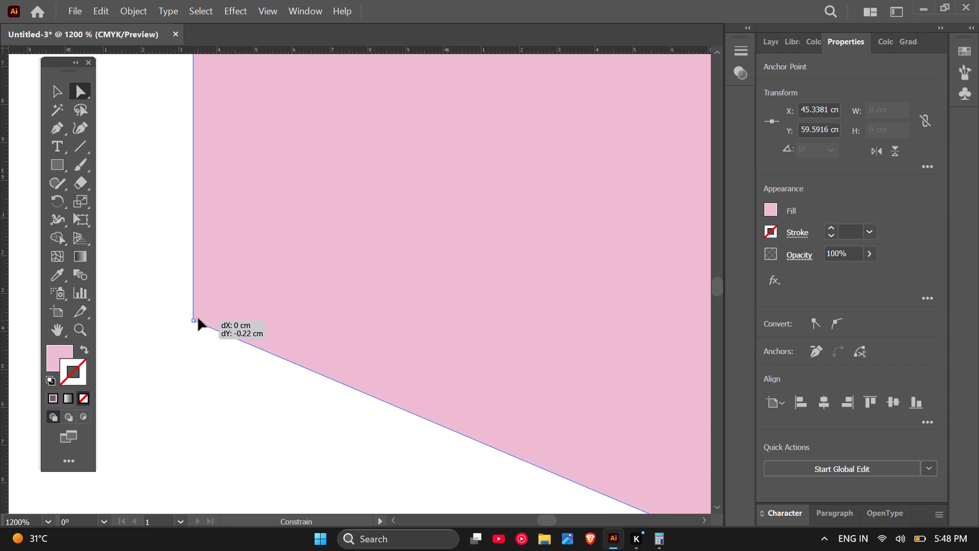
{"action": "left_click_drag", "start_coordinate": [198, 318], "coordinate": [198, 309]}
Move only the pink side flap's top outer corner point straight down by about 0.25 cm to match the bottom slant, leaving nothing selected.
{"action": "scroll", "coordinate": [201, 344], "scroll_direction": "down", "scroll_amount": 15}
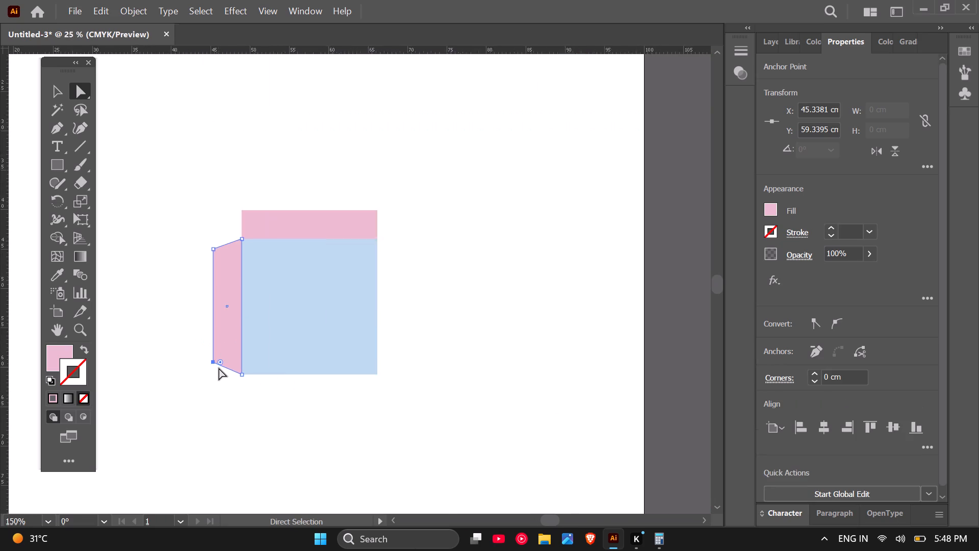
{"action": "scroll", "coordinate": [207, 303], "scroll_direction": "up", "scroll_amount": 5}
{"action": "scroll", "coordinate": [254, 266], "scroll_direction": "up", "scroll_amount": 3}
{"action": "scroll", "coordinate": [287, 139], "scroll_direction": "up", "scroll_amount": 1}
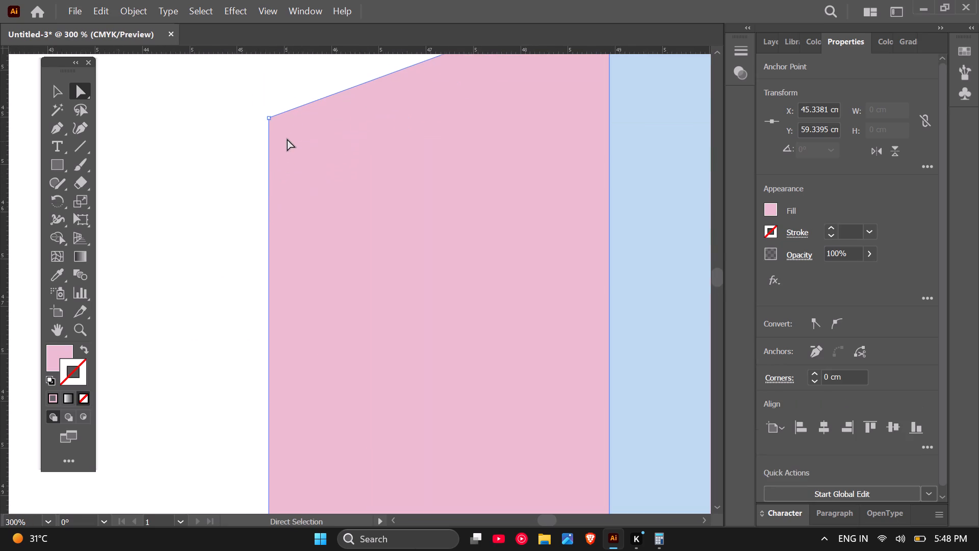
{"action": "scroll", "coordinate": [287, 139], "scroll_direction": "up", "scroll_amount": 2}
{"action": "scroll", "coordinate": [250, 84], "scroll_direction": "up", "scroll_amount": 4}
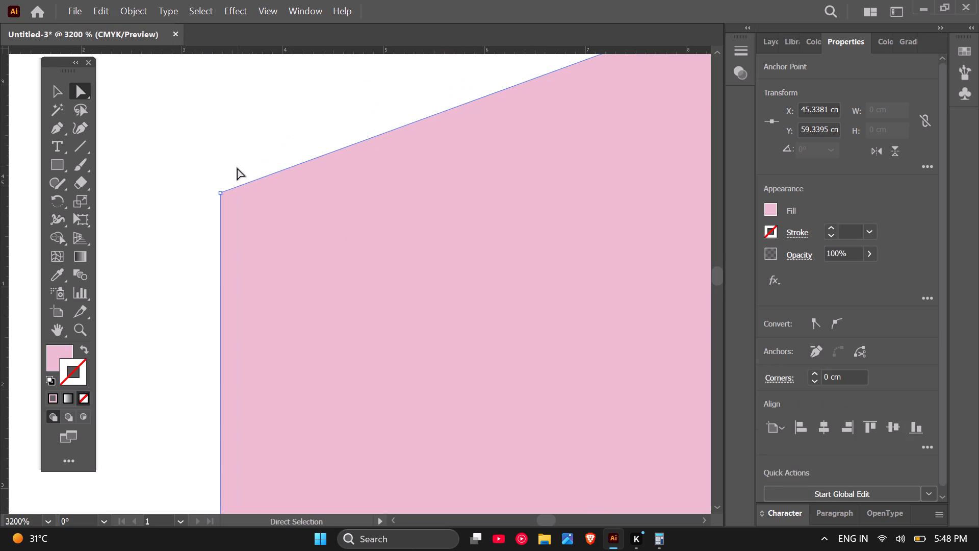
{"action": "left_click", "coordinate": [220, 192]}
{"action": "left_click_drag", "start_coordinate": [220, 192], "coordinate": [222, 224]}
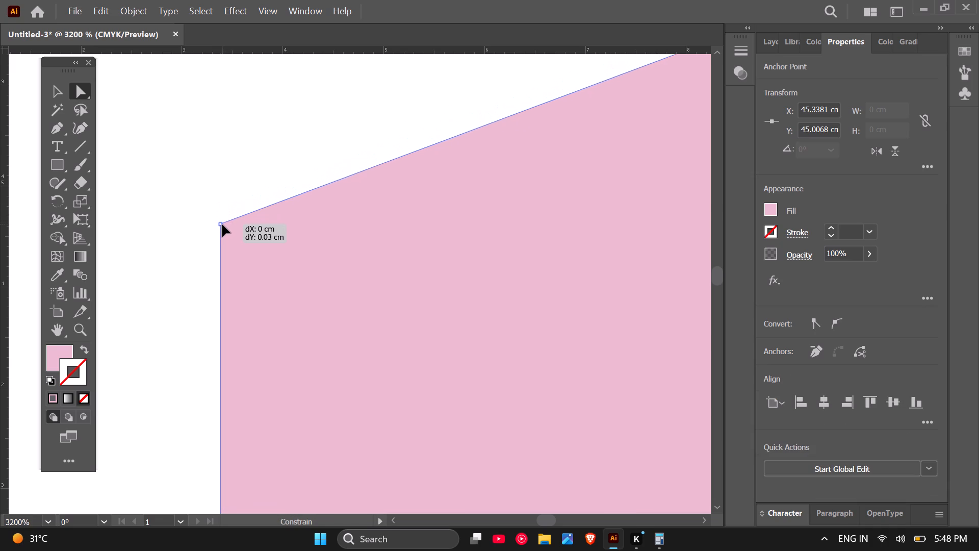
{"action": "left_click_drag", "start_coordinate": [222, 224], "coordinate": [226, 310]}
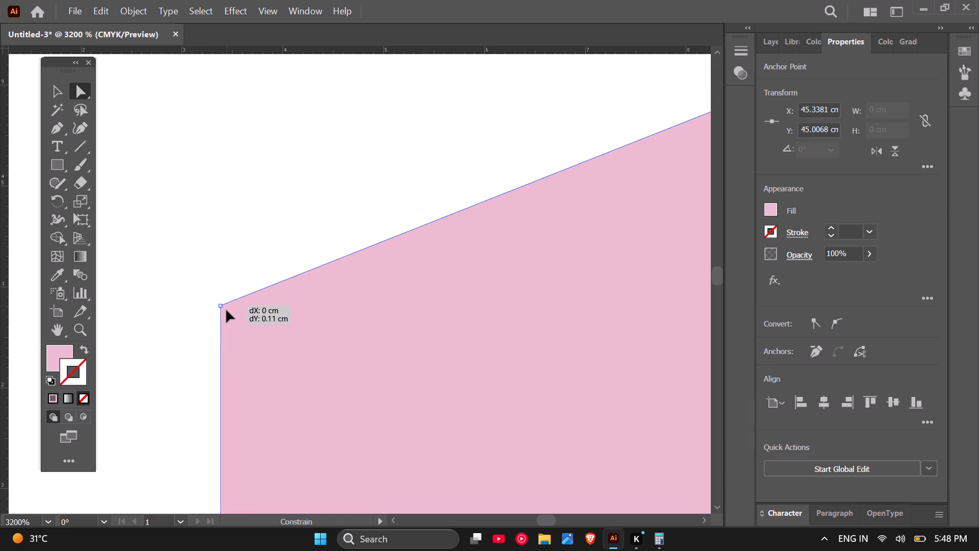
{"action": "left_click_drag", "start_coordinate": [226, 310], "coordinate": [227, 423]}
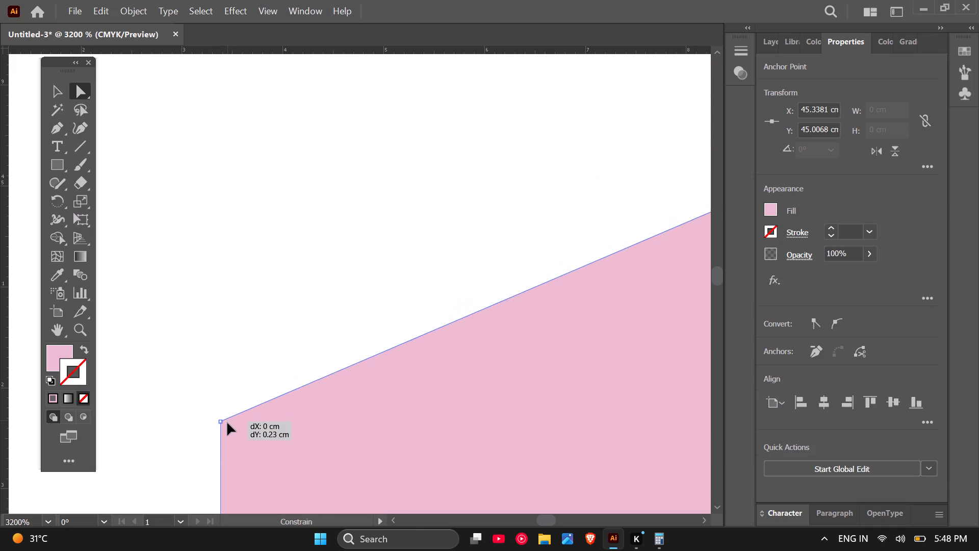
{"action": "left_click_drag", "start_coordinate": [227, 423], "coordinate": [227, 441]}
{"action": "scroll", "coordinate": [221, 350], "scroll_direction": "down", "scroll_amount": 7}
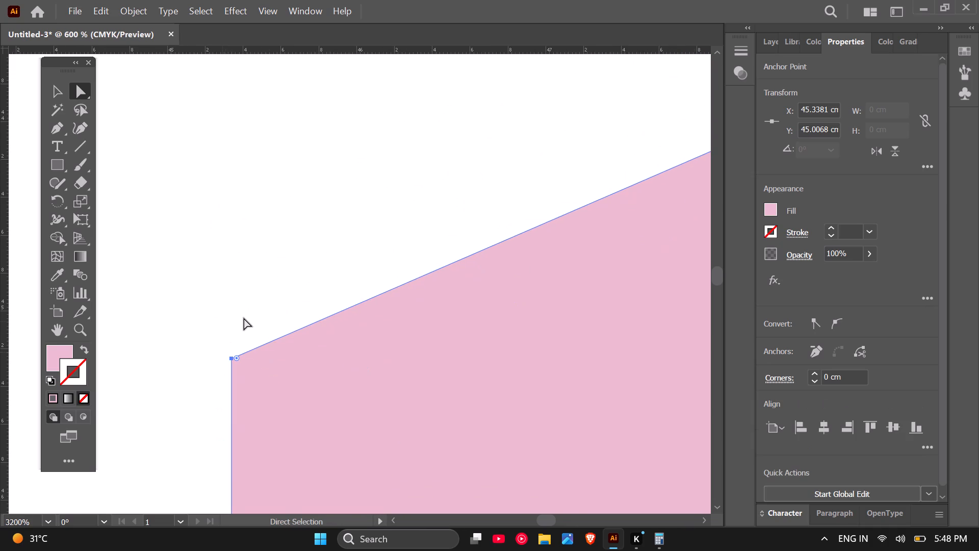
{"action": "scroll", "coordinate": [244, 318], "scroll_direction": "down", "scroll_amount": 7}
{"action": "scroll", "coordinate": [242, 233], "scroll_direction": "down", "scroll_amount": 2}
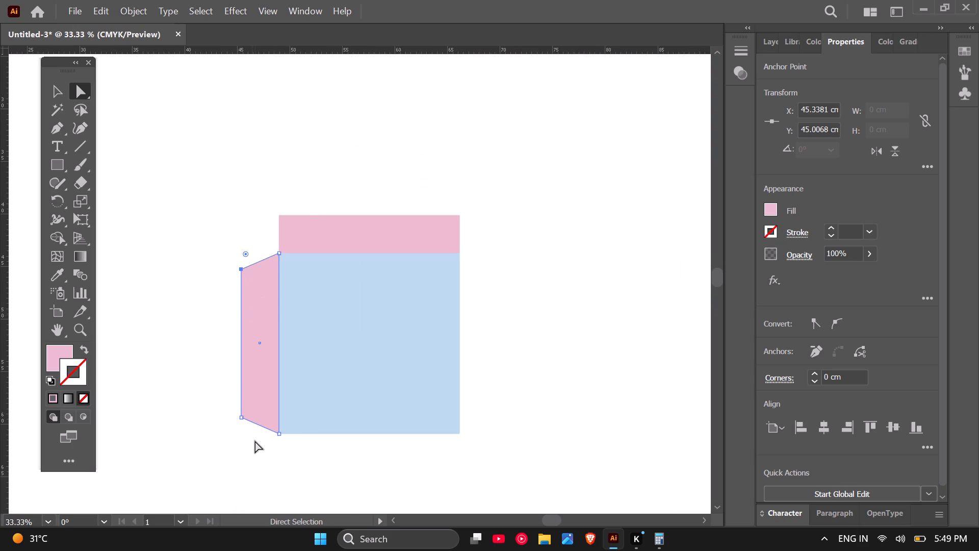
{"action": "left_click", "coordinate": [250, 443]}
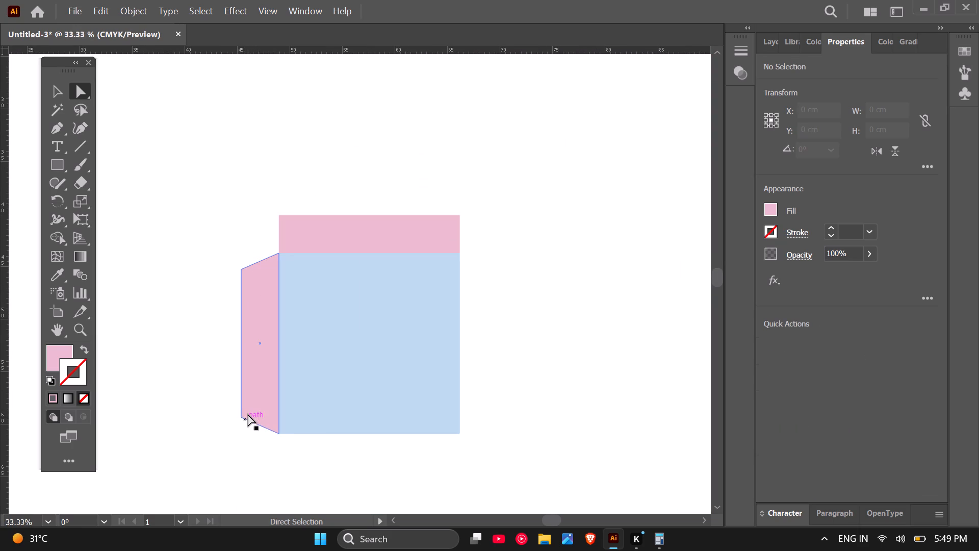
Round the side flap's bottom and top outer corners together to a radius of about 0.04 cm, leaving nothing selected.
{"action": "scroll", "coordinate": [253, 406], "scroll_direction": "up", "scroll_amount": 2}
{"action": "left_click", "coordinate": [243, 422]}
{"action": "scroll", "coordinate": [244, 430], "scroll_direction": "up", "scroll_amount": 3}
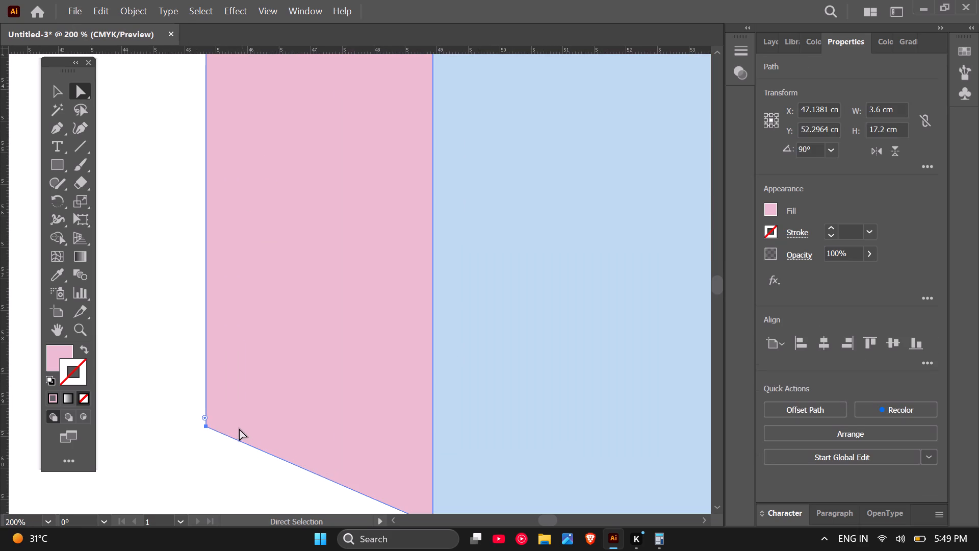
{"action": "scroll", "coordinate": [224, 420], "scroll_direction": "up", "scroll_amount": 2}
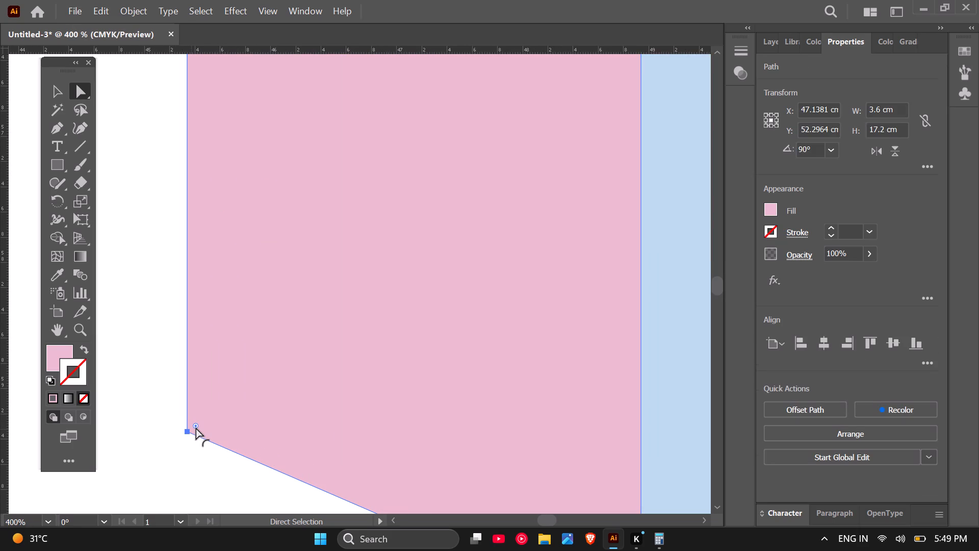
{"action": "left_click", "coordinate": [196, 428]}
{"action": "scroll", "coordinate": [201, 428], "scroll_direction": "down", "scroll_amount": 8}
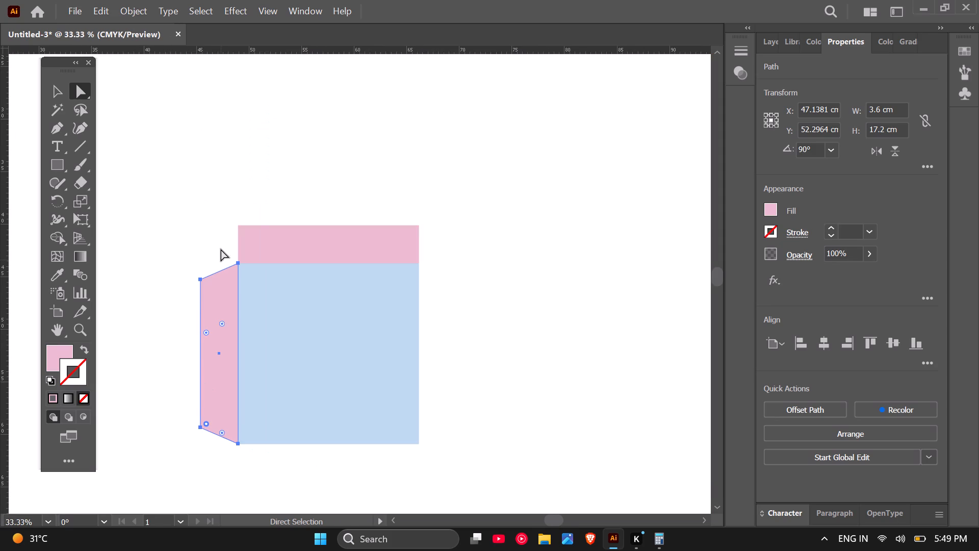
{"action": "scroll", "coordinate": [196, 297], "scroll_direction": "up", "scroll_amount": 4}
{"action": "scroll", "coordinate": [241, 227], "scroll_direction": "up", "scroll_amount": 4}
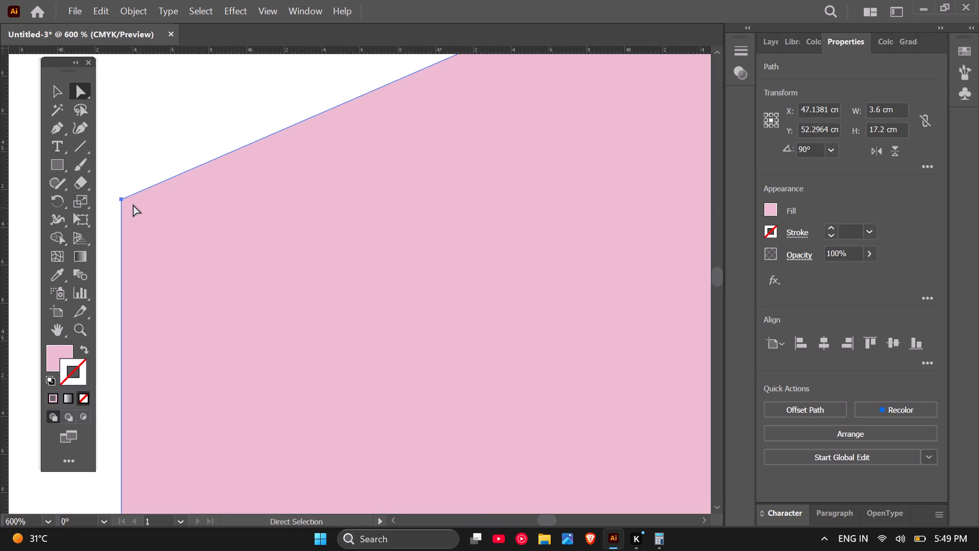
{"action": "scroll", "coordinate": [130, 205], "scroll_direction": "up", "scroll_amount": 2}
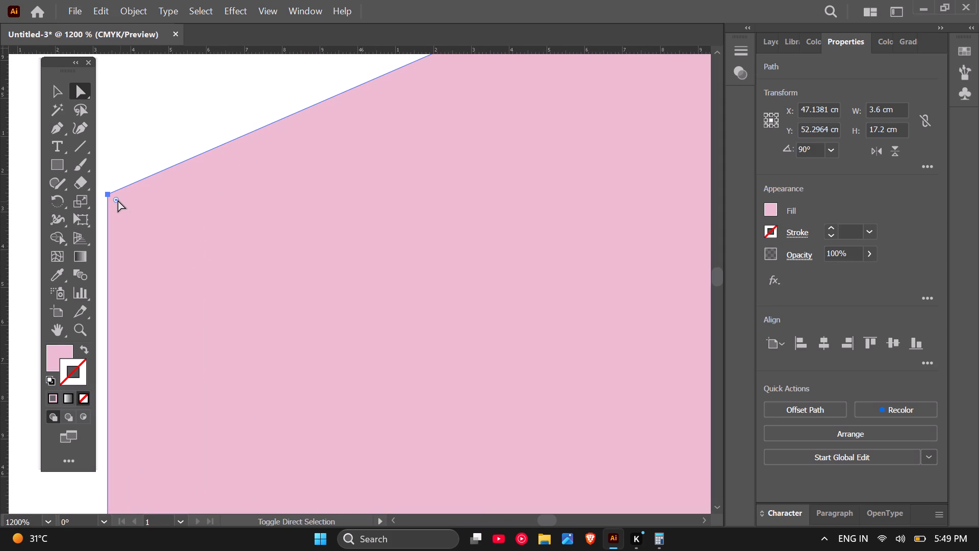
{"action": "left_click", "coordinate": [118, 200], "text": "shift"}
{"action": "left_click_drag", "start_coordinate": [118, 200], "coordinate": [123, 204]}
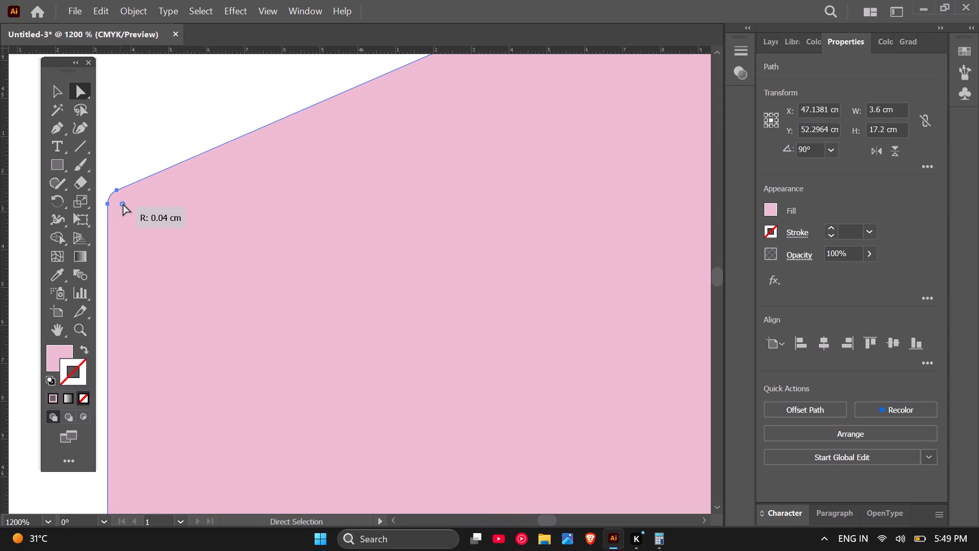
{"action": "left_click_drag", "start_coordinate": [123, 204], "coordinate": [123, 204]}
{"action": "scroll", "coordinate": [140, 209], "scroll_direction": "down", "scroll_amount": 7}
{"action": "left_click", "coordinate": [156, 147]}
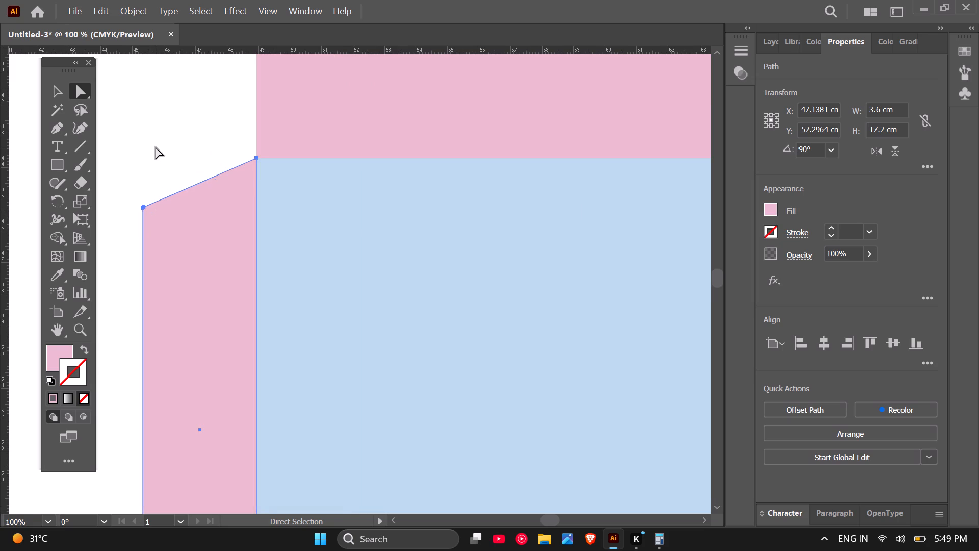
Slightly increase the rounding of the side flap's bottom and top outer corners together, leaving the Selection tool active and nothing selected.
{"action": "scroll", "coordinate": [184, 163], "scroll_direction": "down", "scroll_amount": 4}
{"action": "scroll", "coordinate": [183, 223], "scroll_direction": "up", "scroll_amount": 3}
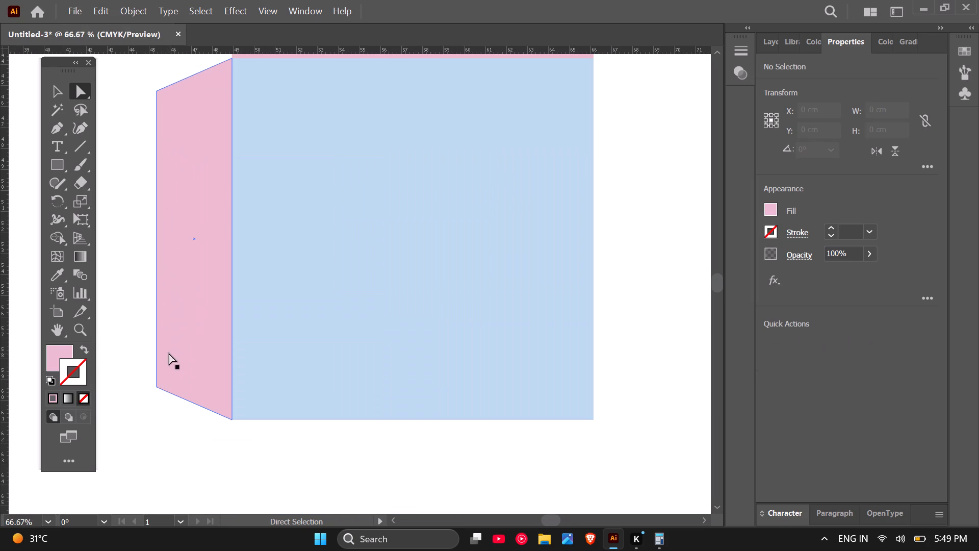
{"action": "scroll", "coordinate": [163, 387], "scroll_direction": "up", "scroll_amount": 6}
{"action": "scroll", "coordinate": [171, 397], "scroll_direction": "down", "scroll_amount": 1}
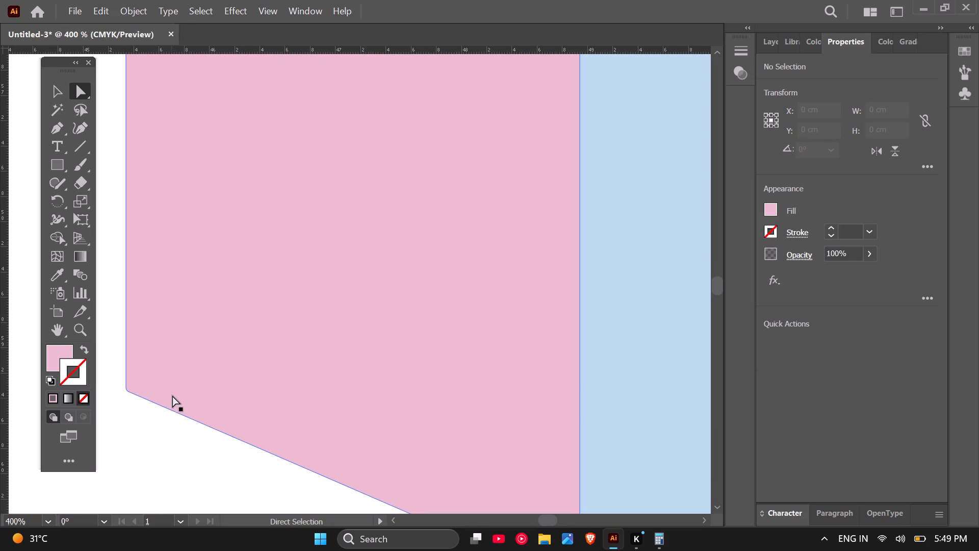
{"action": "scroll", "coordinate": [173, 395], "scroll_direction": "down", "scroll_amount": 1}
{"action": "scroll", "coordinate": [166, 395], "scroll_direction": "up", "scroll_amount": 7}
{"action": "scroll", "coordinate": [290, 381], "scroll_direction": "down", "scroll_amount": 5}
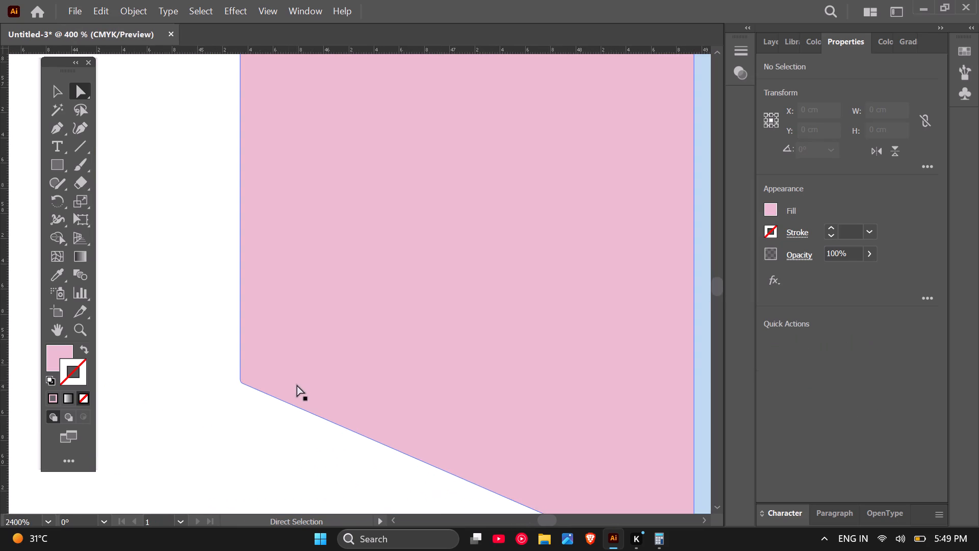
{"action": "scroll", "coordinate": [297, 385], "scroll_direction": "down", "scroll_amount": 3}
{"action": "left_click", "coordinate": [281, 377]}
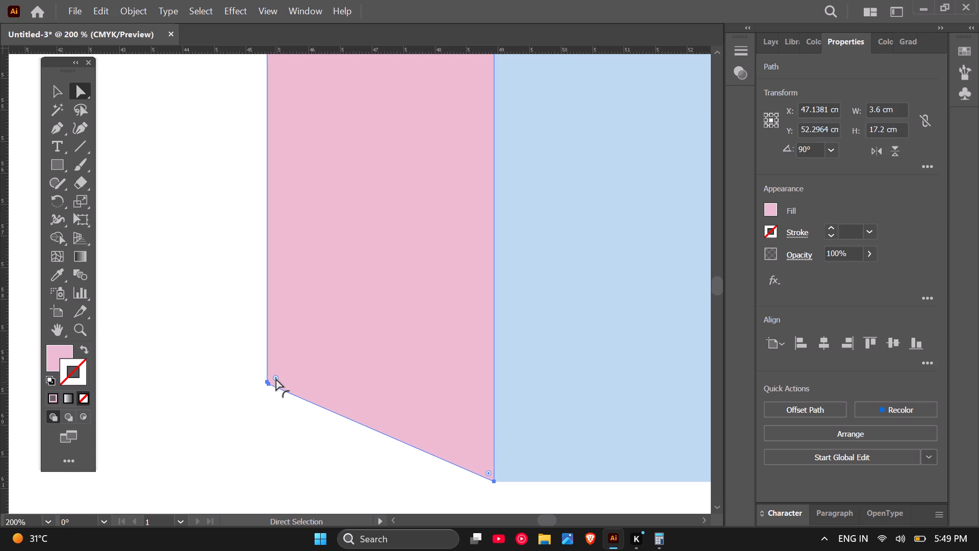
{"action": "left_click", "coordinate": [276, 379]}
{"action": "scroll", "coordinate": [283, 374], "scroll_direction": "down", "scroll_amount": 4}
{"action": "scroll", "coordinate": [277, 119], "scroll_direction": "up", "scroll_amount": 4}
{"action": "scroll", "coordinate": [295, 208], "scroll_direction": "up", "scroll_amount": 3}
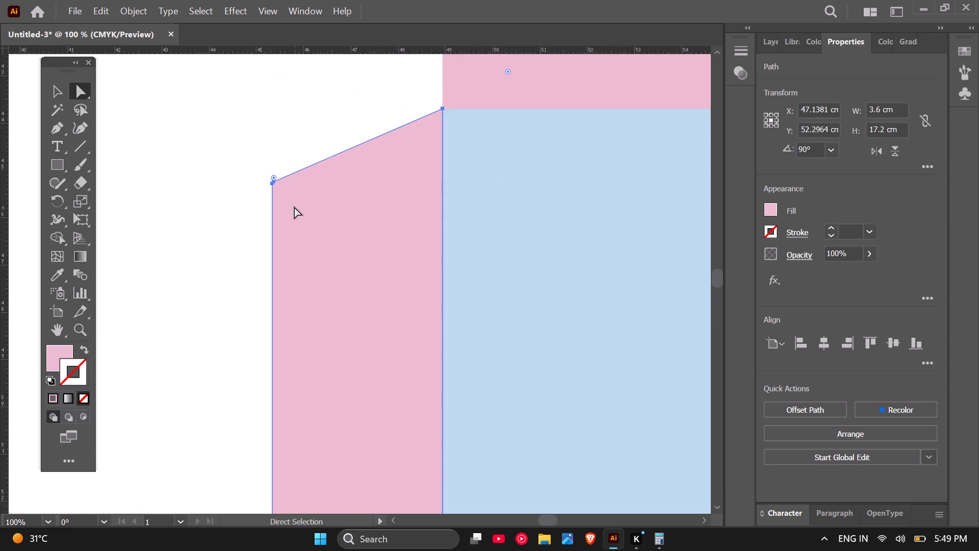
{"action": "scroll", "coordinate": [294, 207], "scroll_direction": "up", "scroll_amount": 1}
{"action": "scroll", "coordinate": [247, 149], "scroll_direction": "up", "scroll_amount": 3}
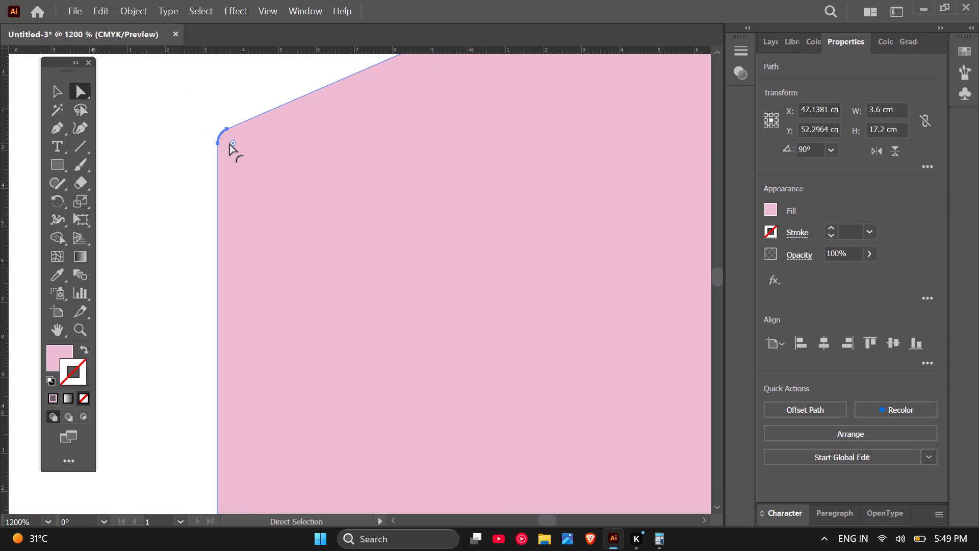
{"action": "left_click", "coordinate": [232, 141], "text": "shift"}
{"action": "left_click_drag", "start_coordinate": [232, 141], "coordinate": [252, 154]}
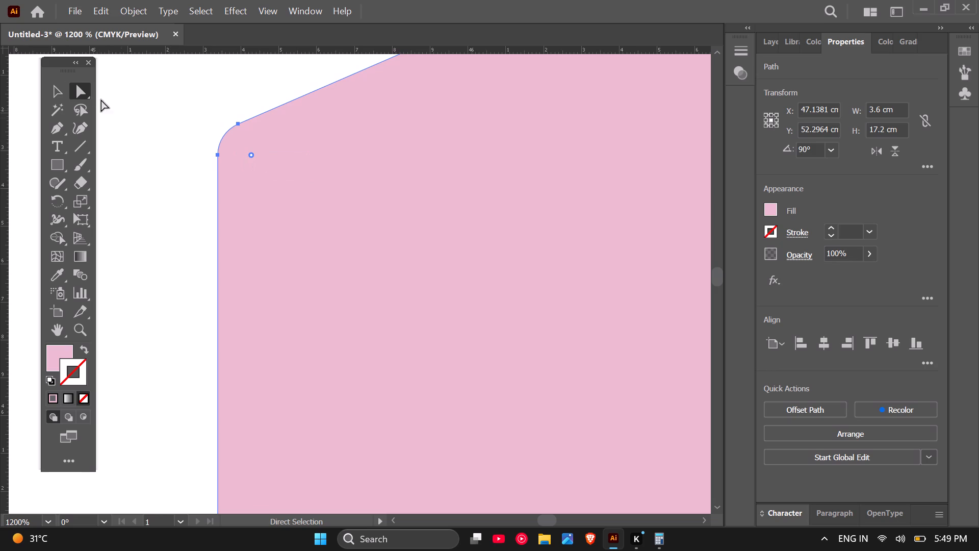
{"action": "left_click", "coordinate": [61, 83]}
{"action": "scroll", "coordinate": [173, 164], "scroll_direction": "down", "scroll_amount": 11}
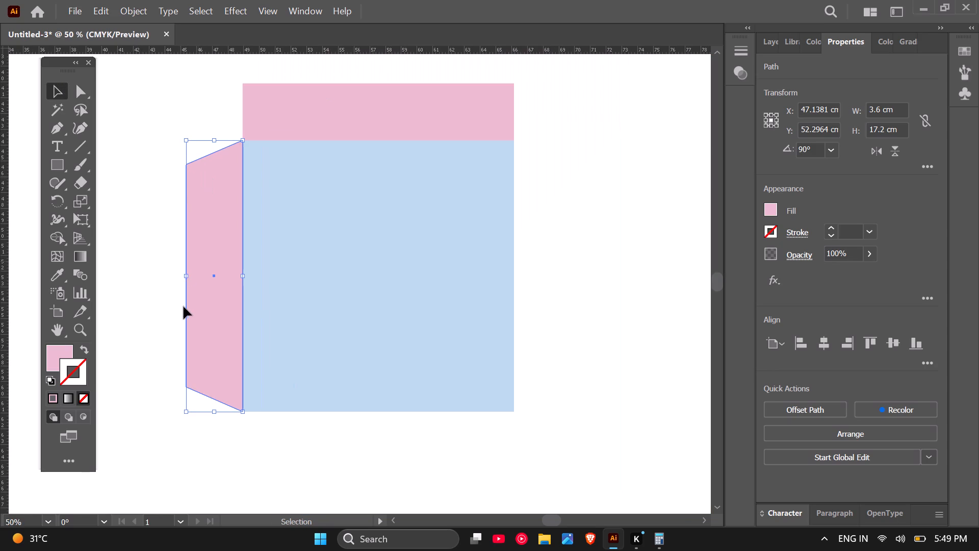
{"action": "left_click", "coordinate": [152, 347]}
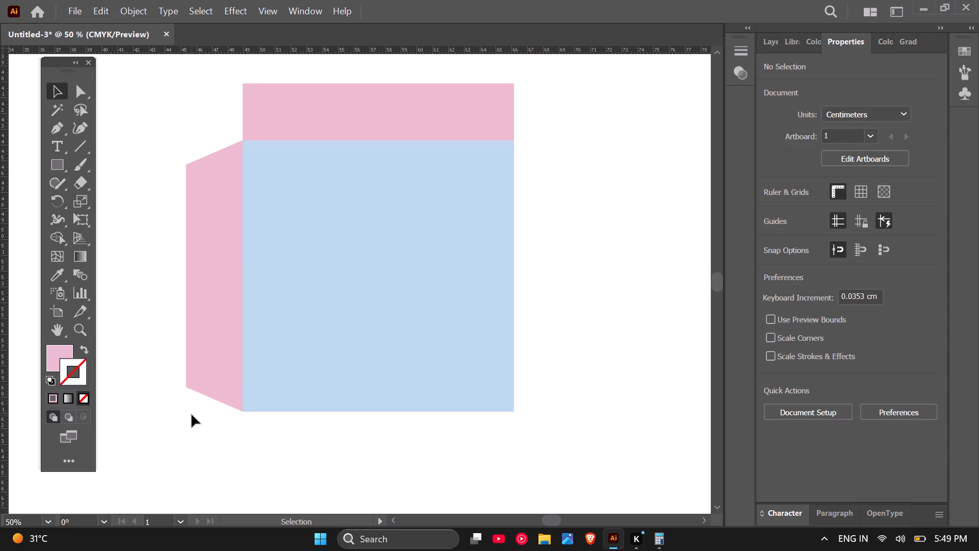
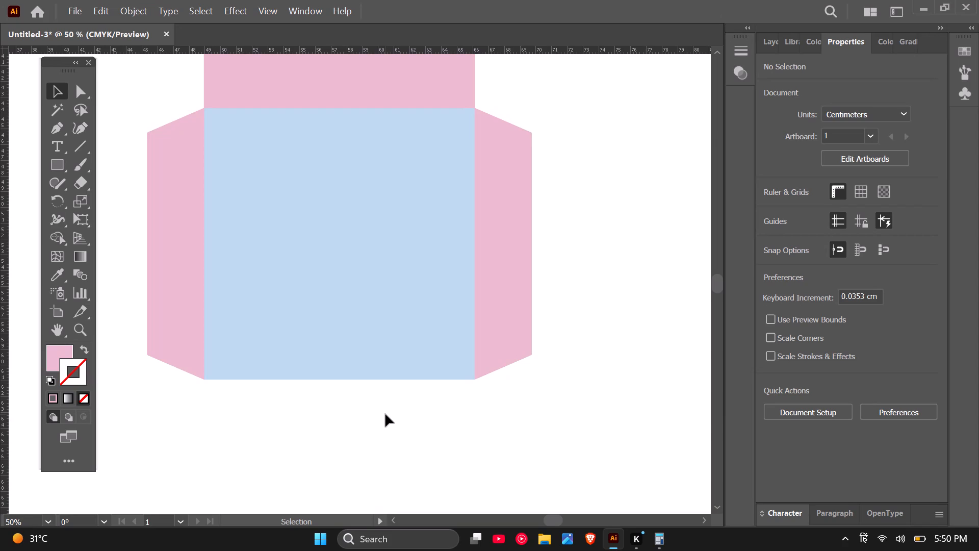
Create a pink rectangle 17.2 cm wide and 3 cm high in the empty area below the blue square.
{"action": "left_click", "coordinate": [352, 435]}
{"action": "scroll", "coordinate": [361, 374], "scroll_direction": "down", "scroll_amount": 2}
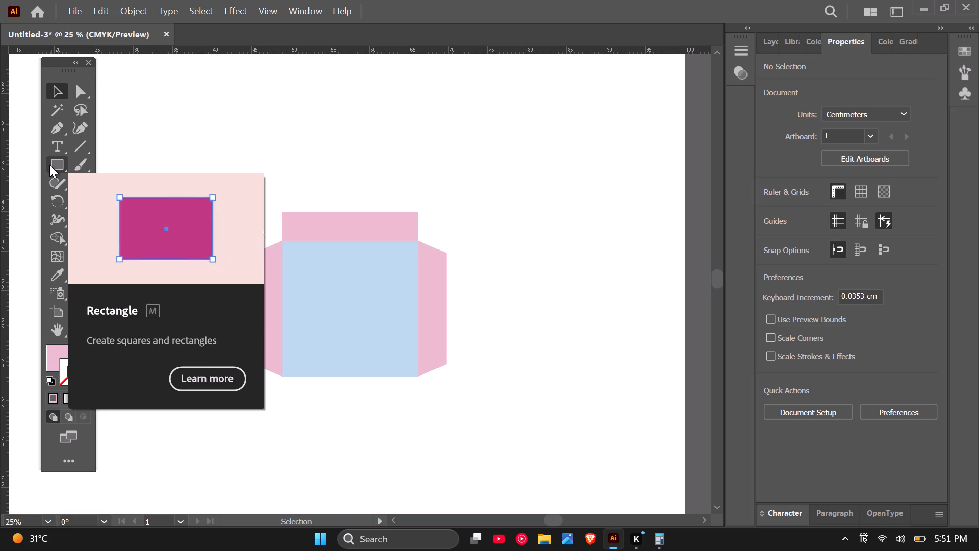
{"action": "scroll", "coordinate": [217, 122], "scroll_direction": "down", "scroll_amount": 1}
{"action": "scroll", "coordinate": [364, 386], "scroll_direction": "up", "scroll_amount": 2}
{"action": "scroll", "coordinate": [274, 369], "scroll_direction": "down", "scroll_amount": 1}
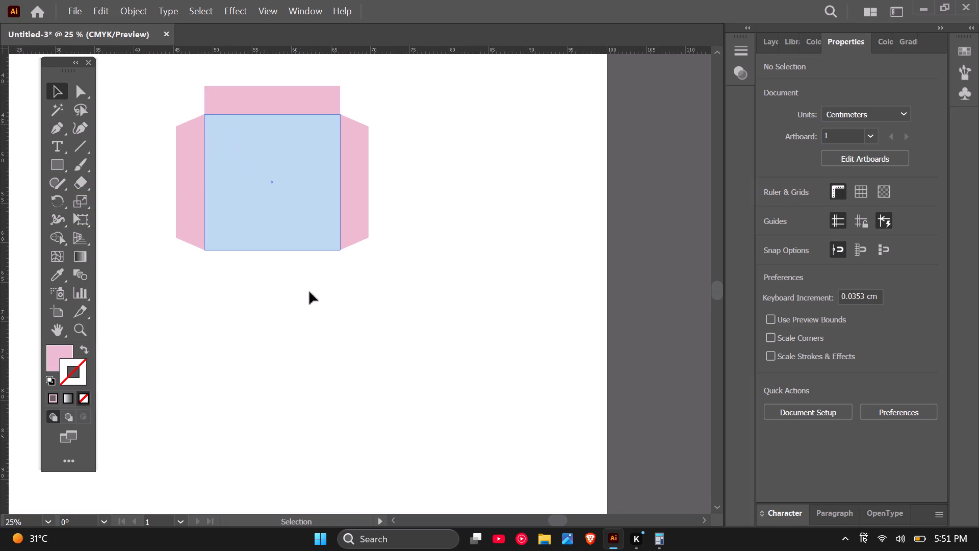
{"action": "scroll", "coordinate": [314, 305], "scroll_direction": "down", "scroll_amount": 1}
{"action": "scroll", "coordinate": [259, 293], "scroll_direction": "up", "scroll_amount": 1}
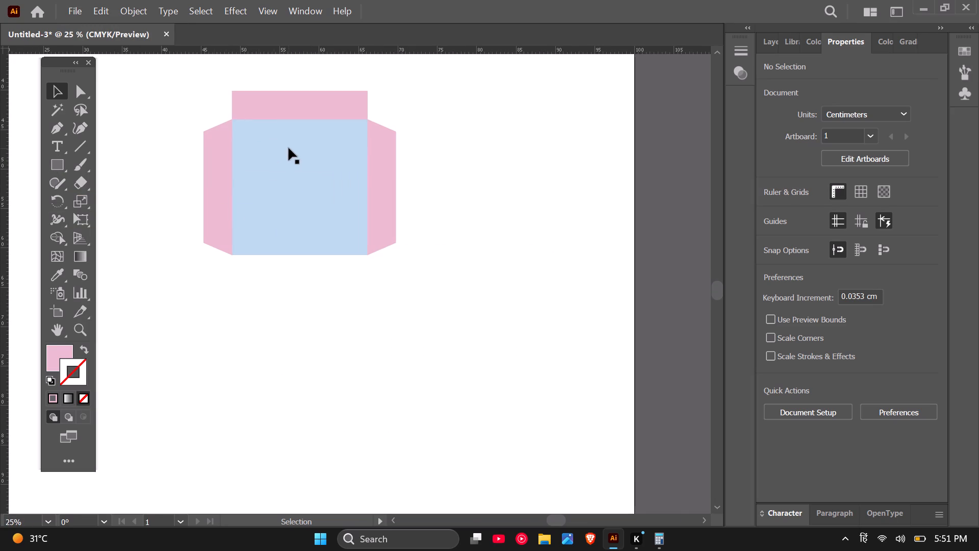
{"action": "left_click", "coordinate": [54, 162]}
{"action": "left_click", "coordinate": [266, 280]}
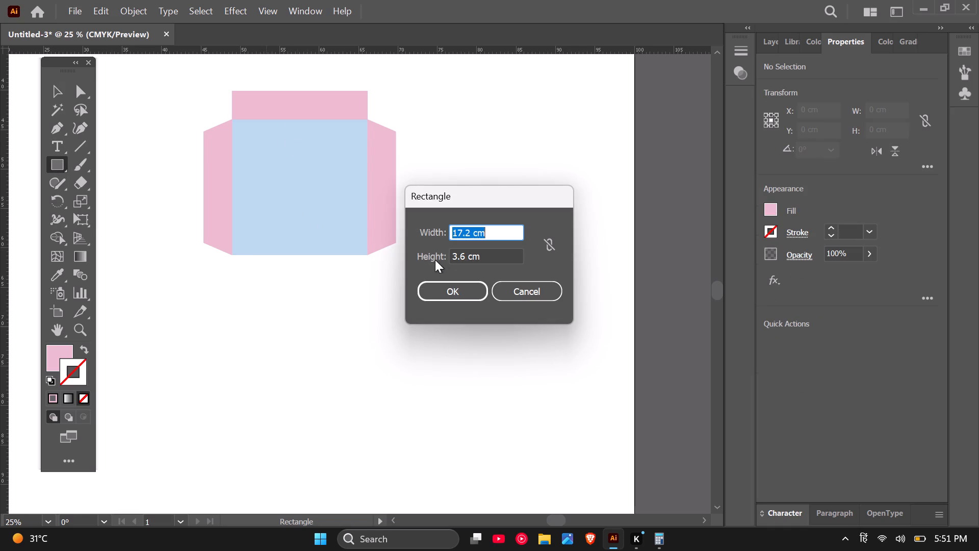
{"action": "left_click_drag", "start_coordinate": [484, 255], "coordinate": [459, 255]}
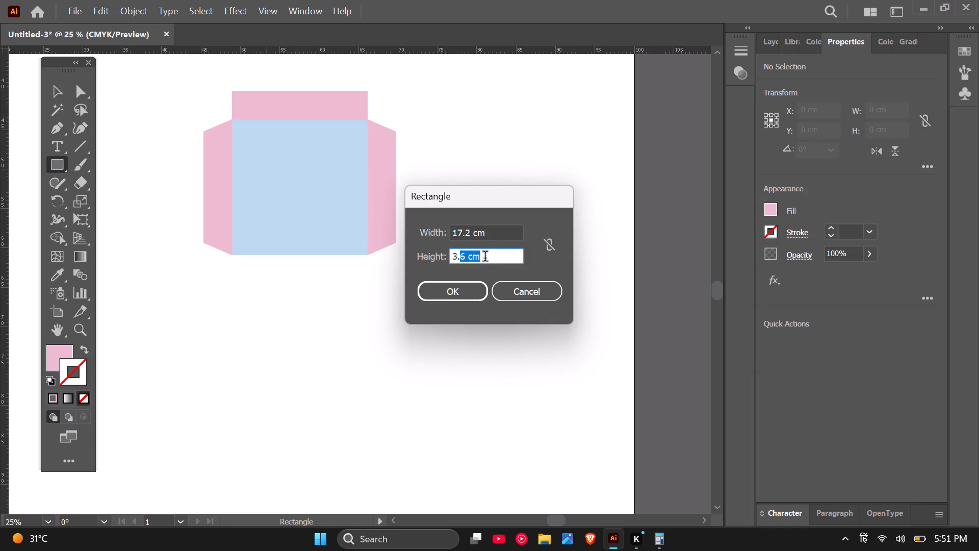
{"action": "key", "text": "BackSpace"}
{"action": "left_click", "coordinate": [544, 271]}
{"action": "left_click_drag", "start_coordinate": [522, 267], "coordinate": [525, 262]}
{"action": "key", "text": "0"}
{"action": "key", "text": "Return"}
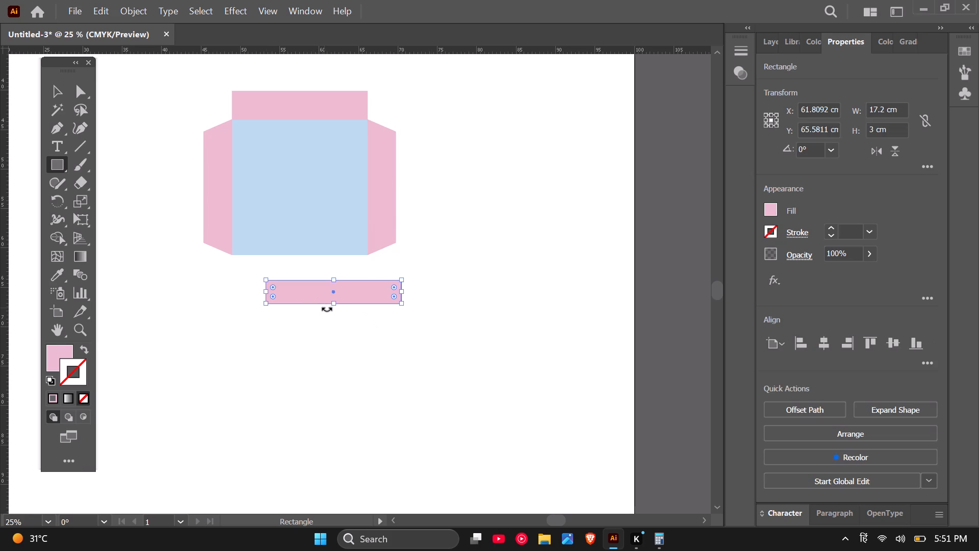
Move the new 3 cm rectangle flush against the blue square's bottom edge with side edges aligned, leaving nothing selected.
{"action": "scroll", "coordinate": [256, 258], "scroll_direction": "up", "scroll_amount": 3}
{"action": "left_click", "coordinate": [57, 88]}
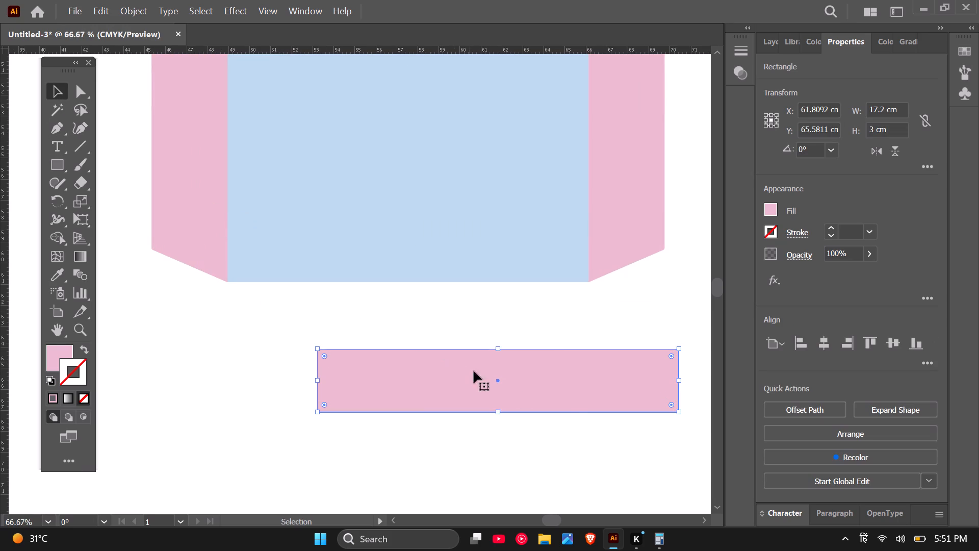
{"action": "left_click_drag", "start_coordinate": [563, 390], "coordinate": [473, 321]}
{"action": "left_click", "coordinate": [433, 400]}
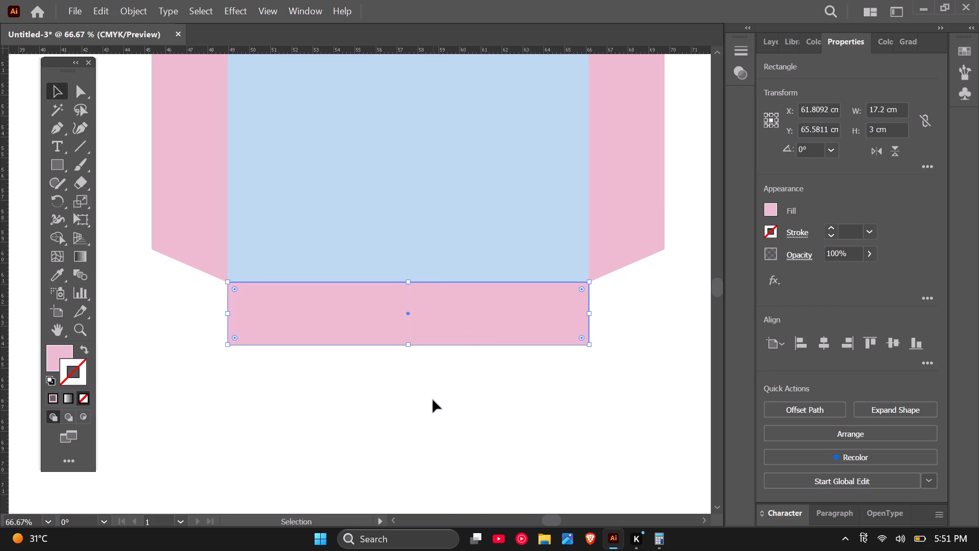
{"action": "left_click", "coordinate": [365, 330]}
{"action": "left_click", "coordinate": [218, 390]}
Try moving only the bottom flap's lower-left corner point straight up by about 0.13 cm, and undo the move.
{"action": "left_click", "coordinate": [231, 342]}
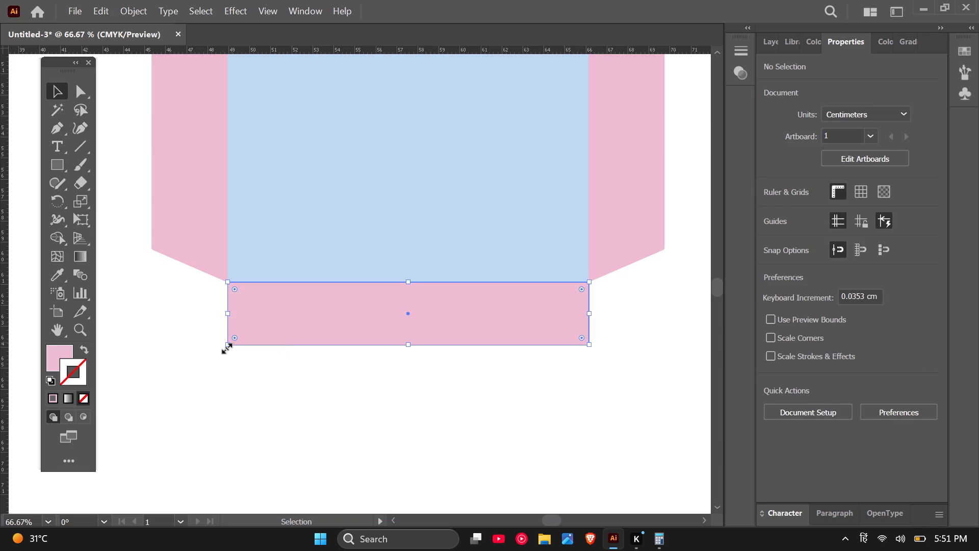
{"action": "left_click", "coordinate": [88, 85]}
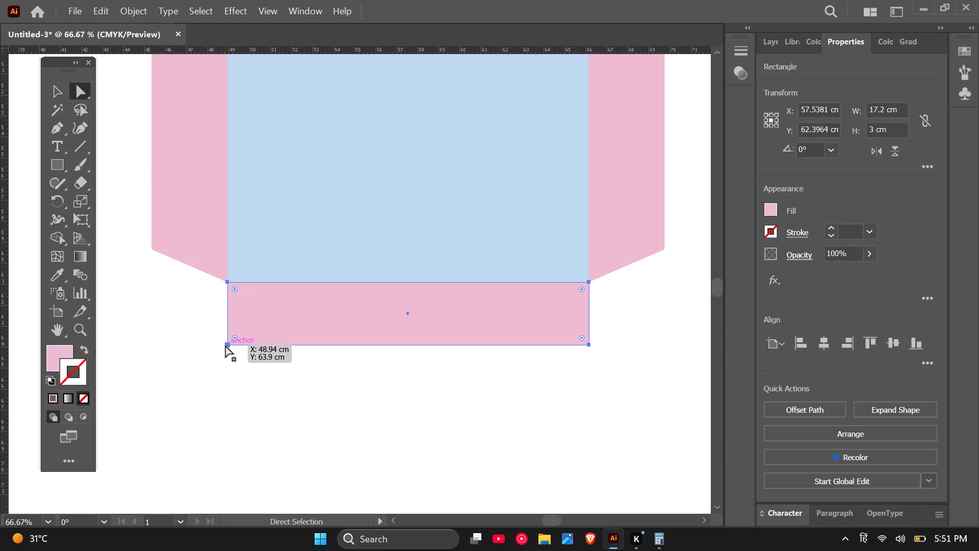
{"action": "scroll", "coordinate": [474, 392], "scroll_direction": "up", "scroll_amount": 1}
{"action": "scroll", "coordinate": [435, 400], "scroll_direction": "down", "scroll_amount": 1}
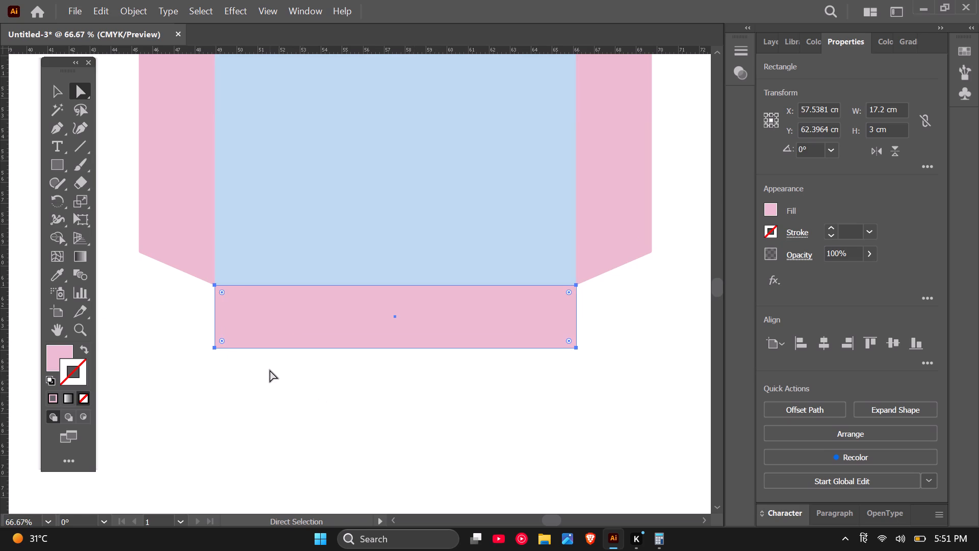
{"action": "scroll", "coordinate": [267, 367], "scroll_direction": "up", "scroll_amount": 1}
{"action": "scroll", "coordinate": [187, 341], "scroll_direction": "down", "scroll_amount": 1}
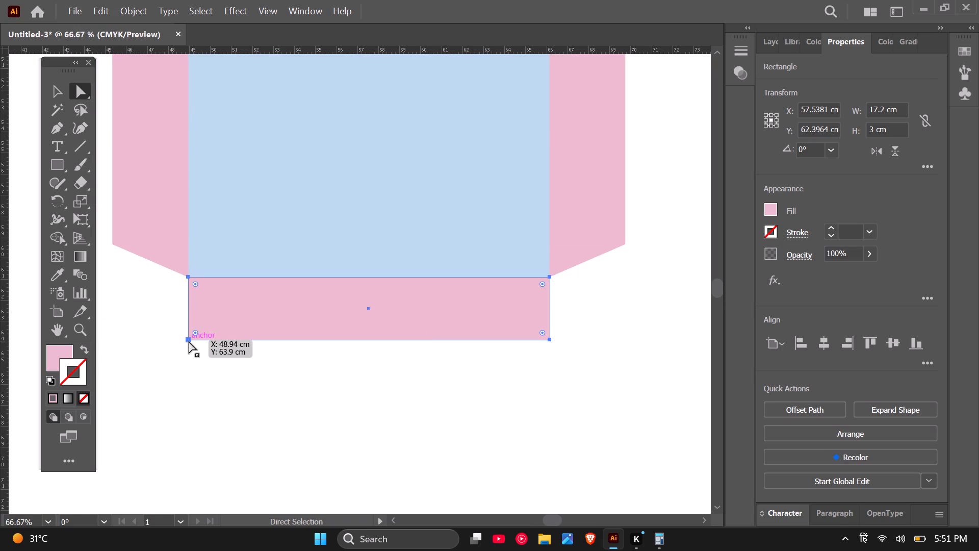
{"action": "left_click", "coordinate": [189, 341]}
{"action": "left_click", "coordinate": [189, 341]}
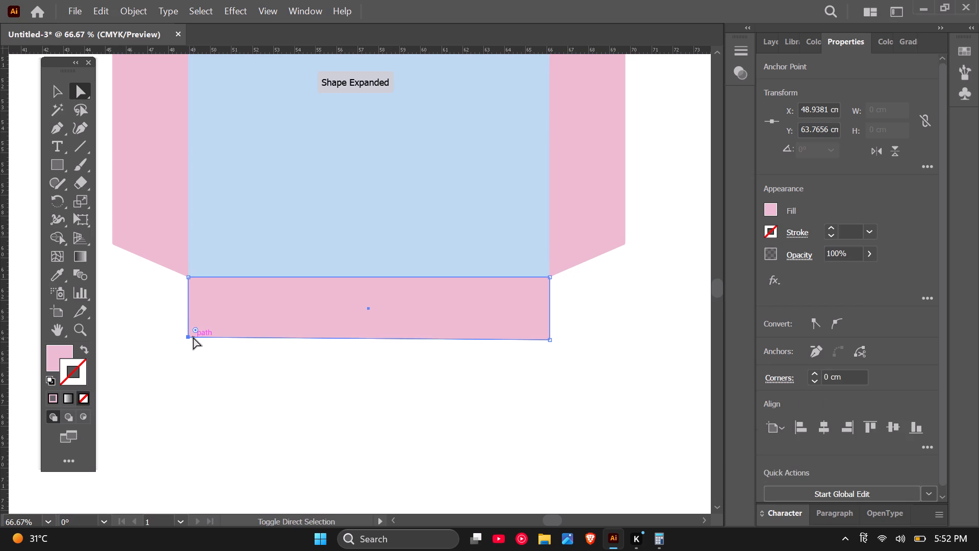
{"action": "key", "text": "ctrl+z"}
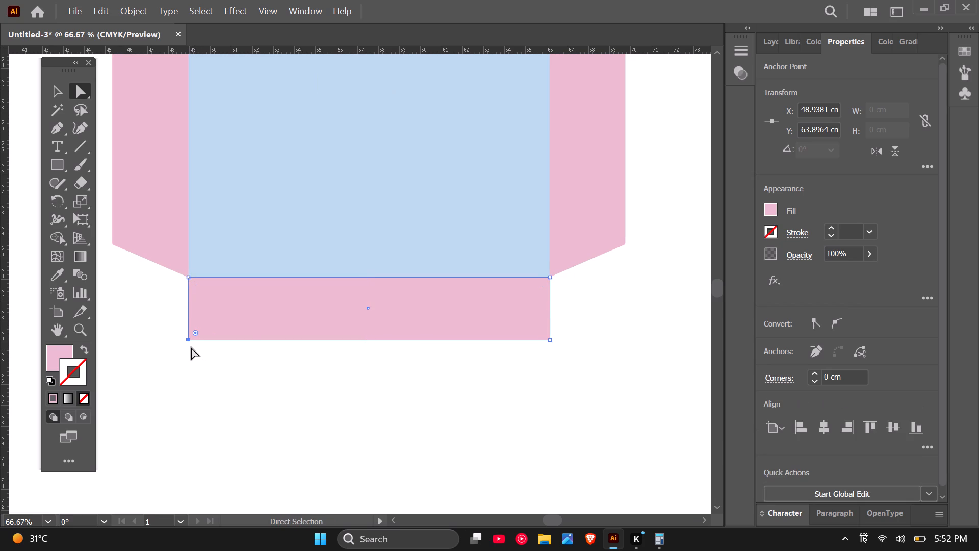
Move only the bottom flap's lower-left corner point horizontally inward by about 0.44 cm to slant that end.
{"action": "left_click", "coordinate": [188, 338]}
{"action": "left_click", "coordinate": [188, 342]}
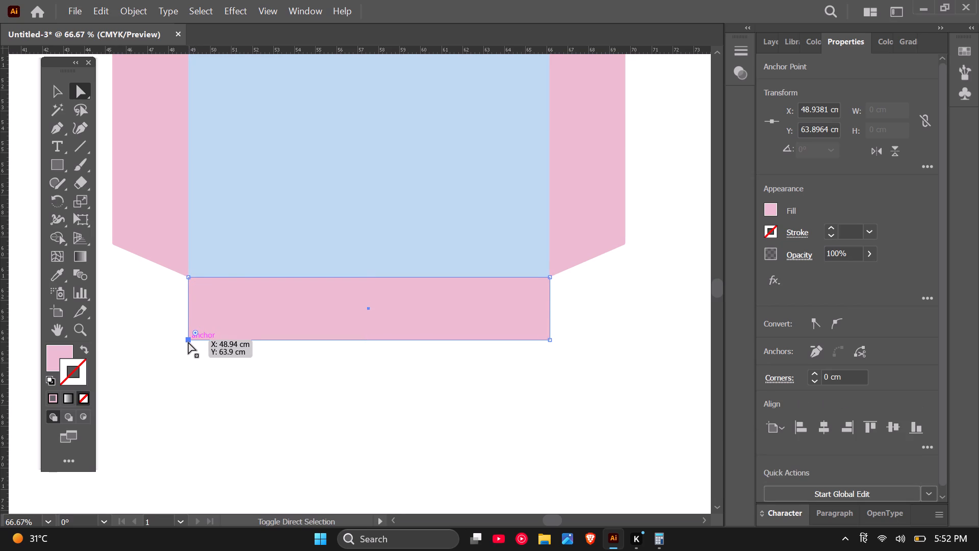
{"action": "left_click", "coordinate": [188, 342], "text": "shift"}
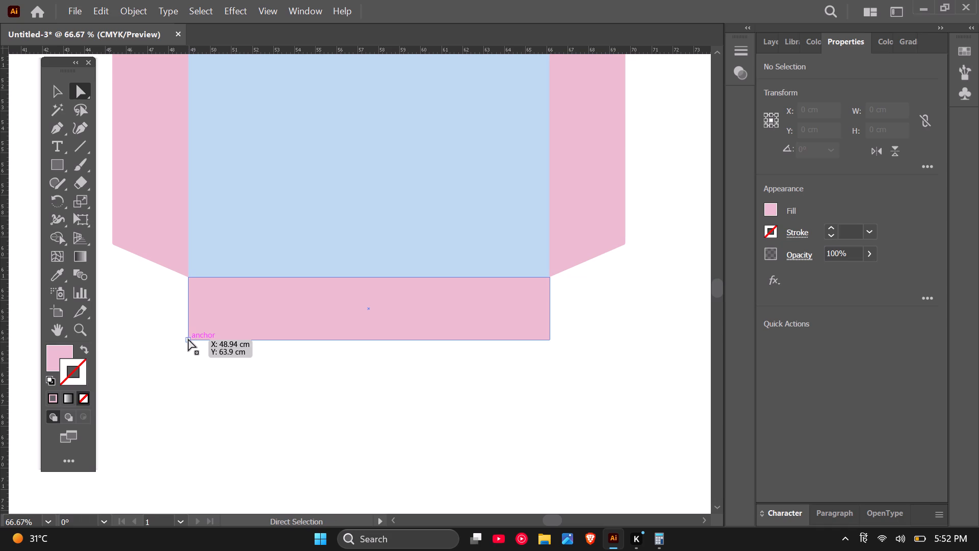
{"action": "left_click", "coordinate": [188, 339]}
{"action": "left_click_drag", "start_coordinate": [188, 339], "coordinate": [194, 339]}
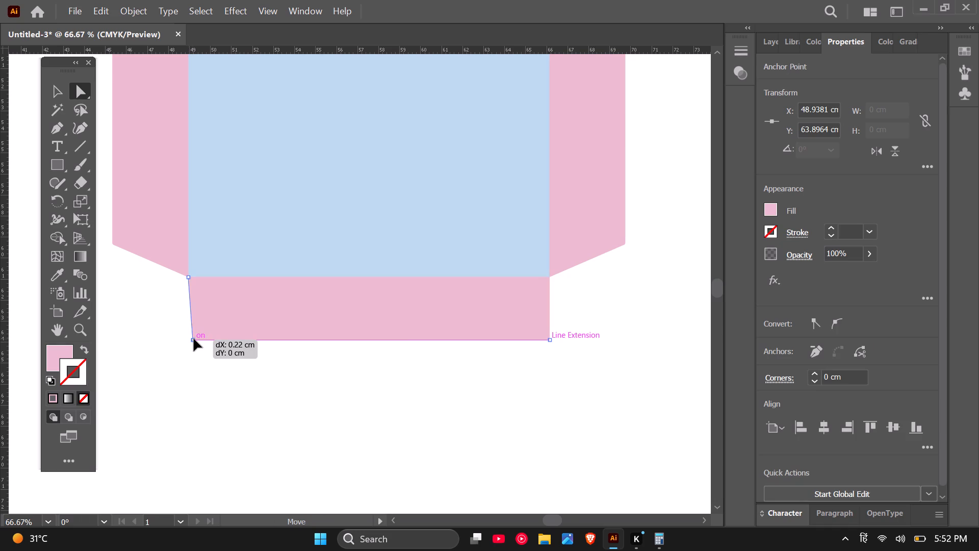
{"action": "left_click_drag", "start_coordinate": [194, 339], "coordinate": [198, 337]}
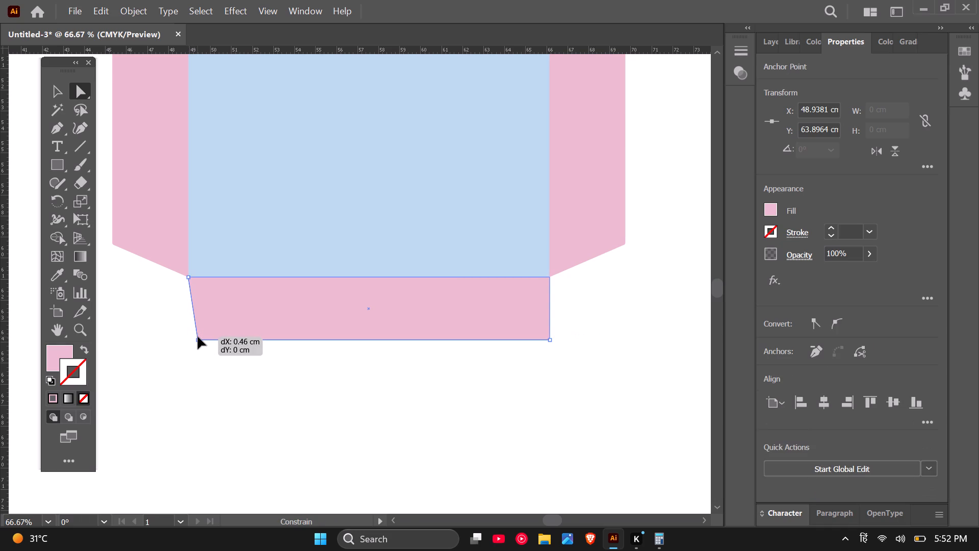
{"action": "left_click_drag", "start_coordinate": [198, 337], "coordinate": [196, 338]}
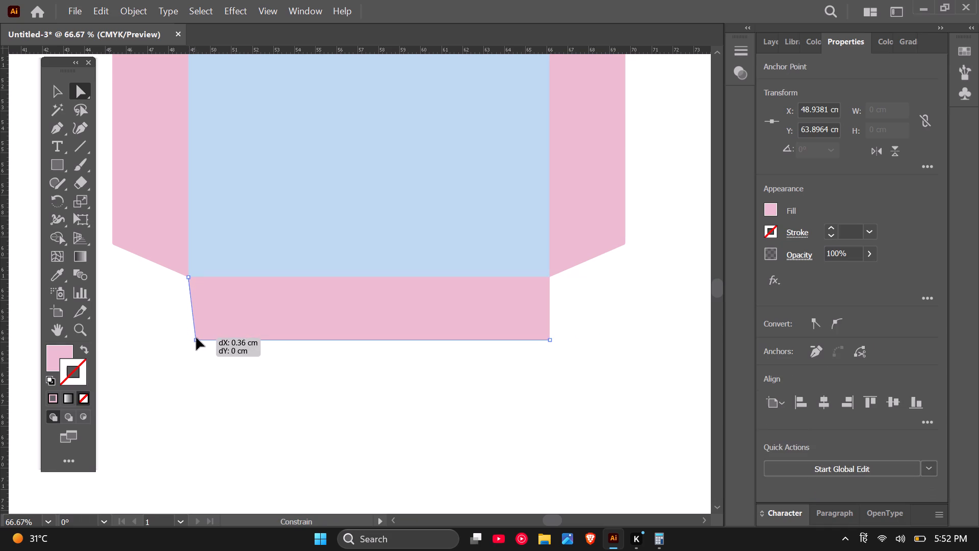
{"action": "left_click_drag", "start_coordinate": [196, 338], "coordinate": [193, 341]}
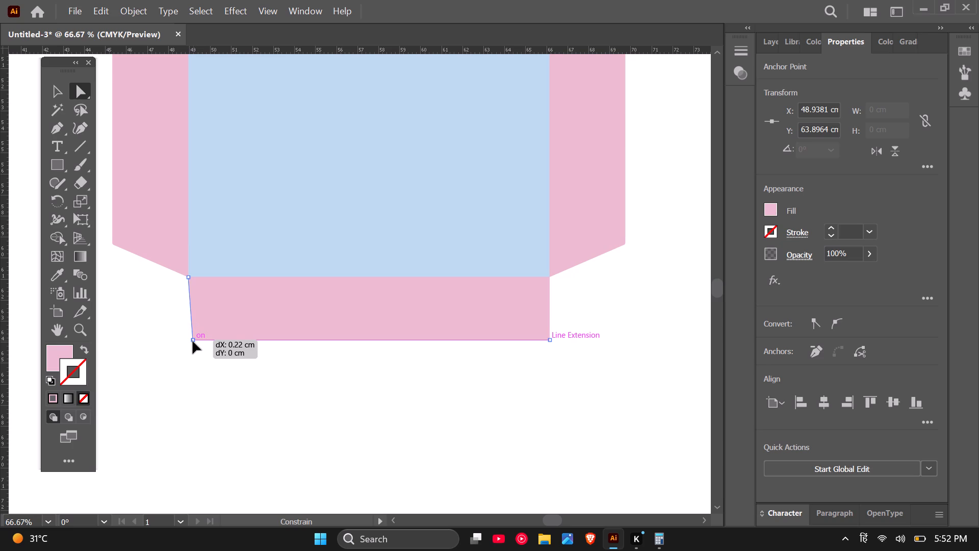
{"action": "left_click_drag", "start_coordinate": [193, 341], "coordinate": [200, 341]}
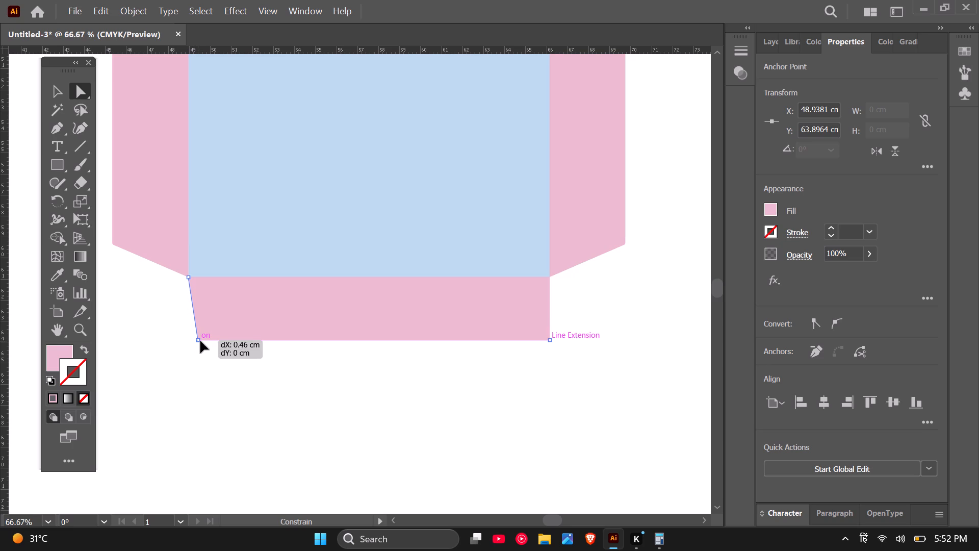
{"action": "left_click_drag", "start_coordinate": [200, 341], "coordinate": [198, 340]}
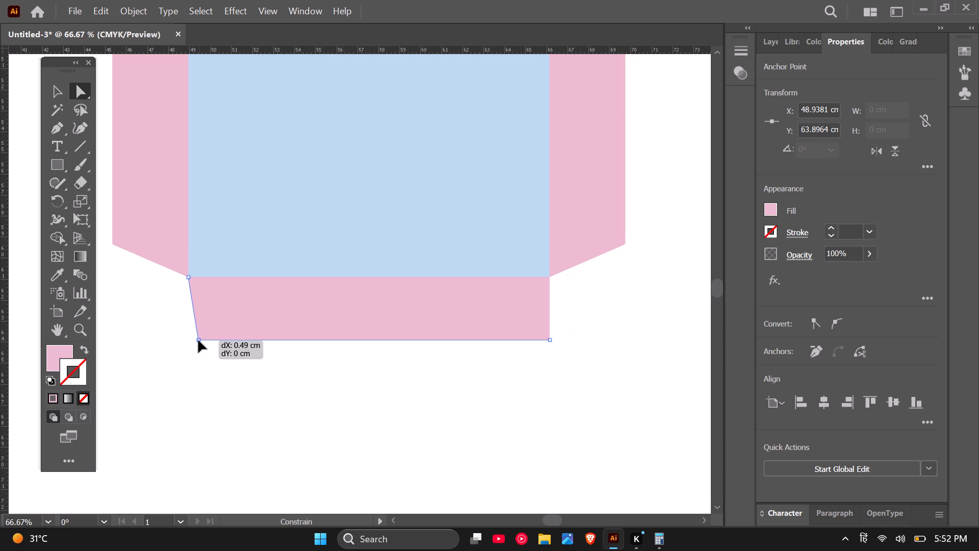
{"action": "left_click_drag", "start_coordinate": [198, 340], "coordinate": [197, 340]}
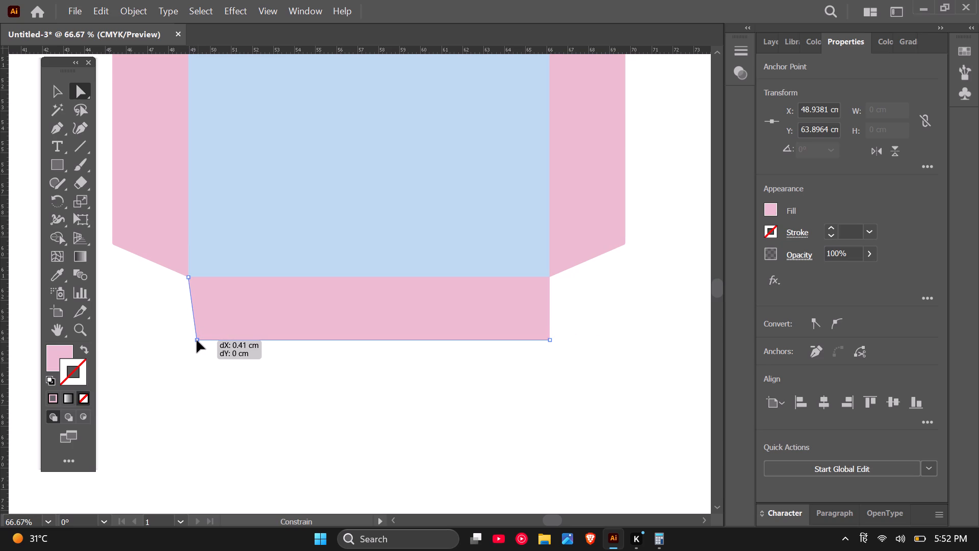
{"action": "left_click_drag", "start_coordinate": [197, 340], "coordinate": [197, 340]}
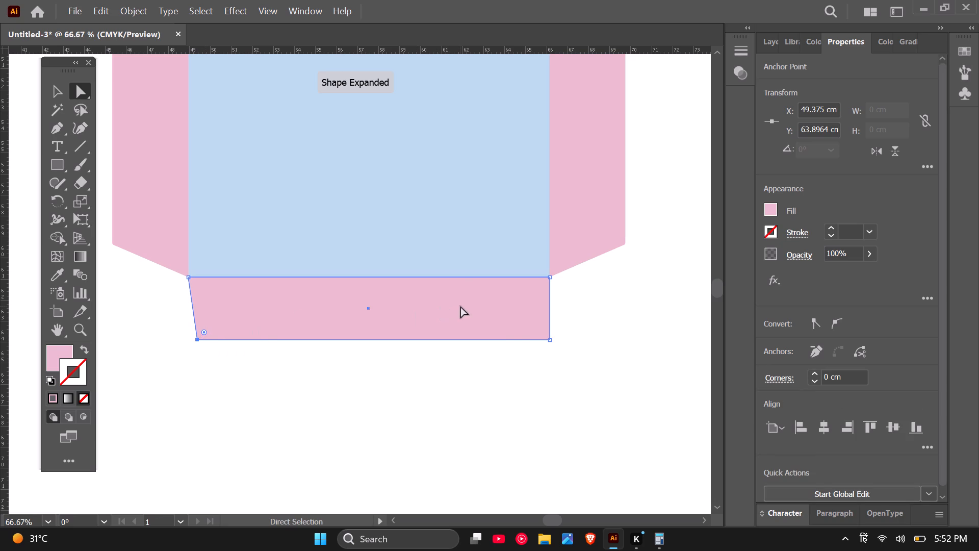
Move only the bottom flap's lower-right corner point horizontally inward by about 0.55 cm to slant that end, leaving nothing selected.
{"action": "left_click", "coordinate": [551, 339]}
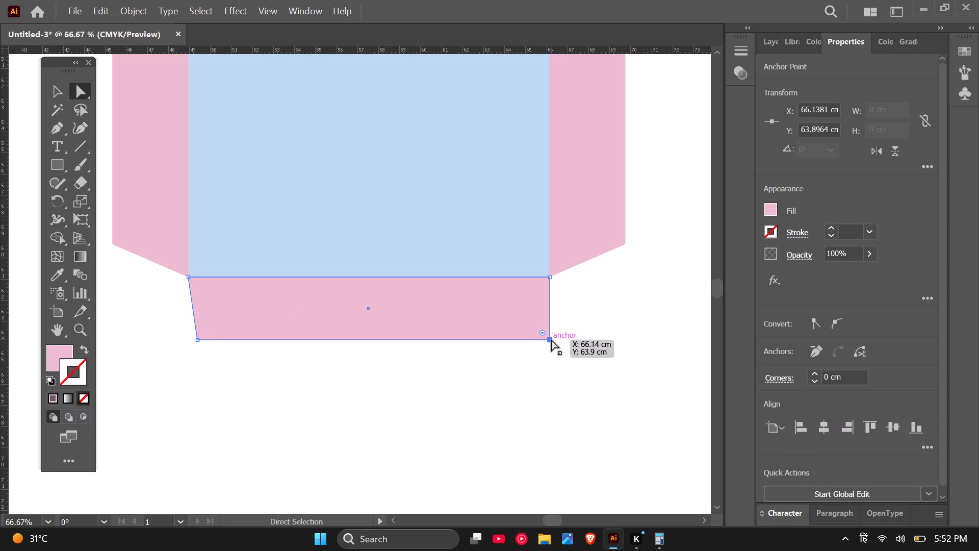
{"action": "left_click_drag", "start_coordinate": [551, 339], "coordinate": [546, 339], "text": "shift"}
{"action": "left_click", "coordinate": [550, 341]}
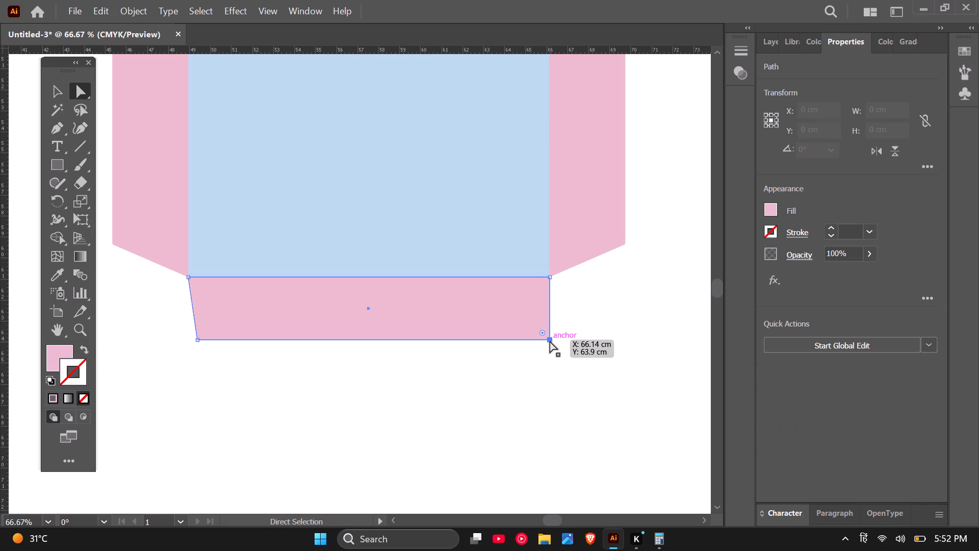
{"action": "left_click_drag", "start_coordinate": [550, 341], "coordinate": [538, 341]}
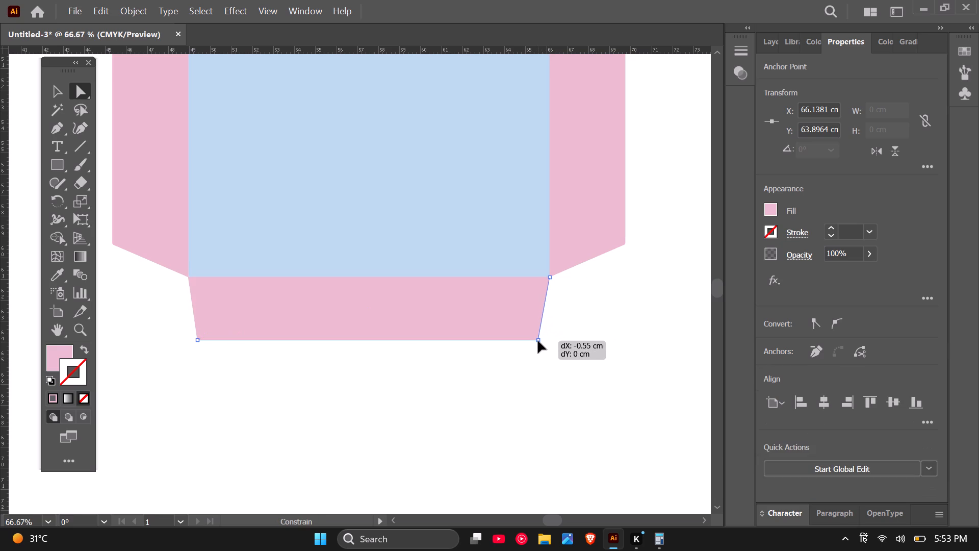
{"action": "left_click_drag", "start_coordinate": [538, 341], "coordinate": [539, 339]}
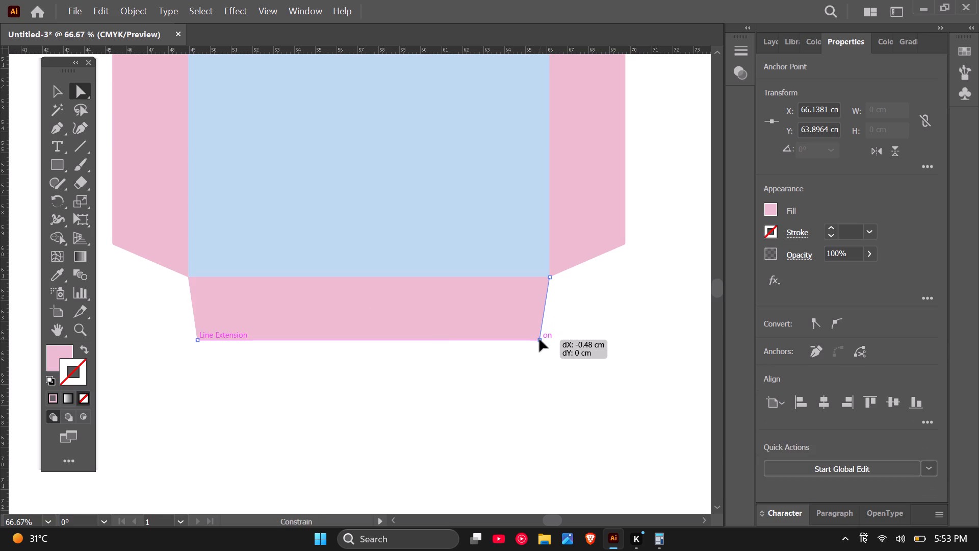
{"action": "left_click_drag", "start_coordinate": [539, 339], "coordinate": [539, 339]}
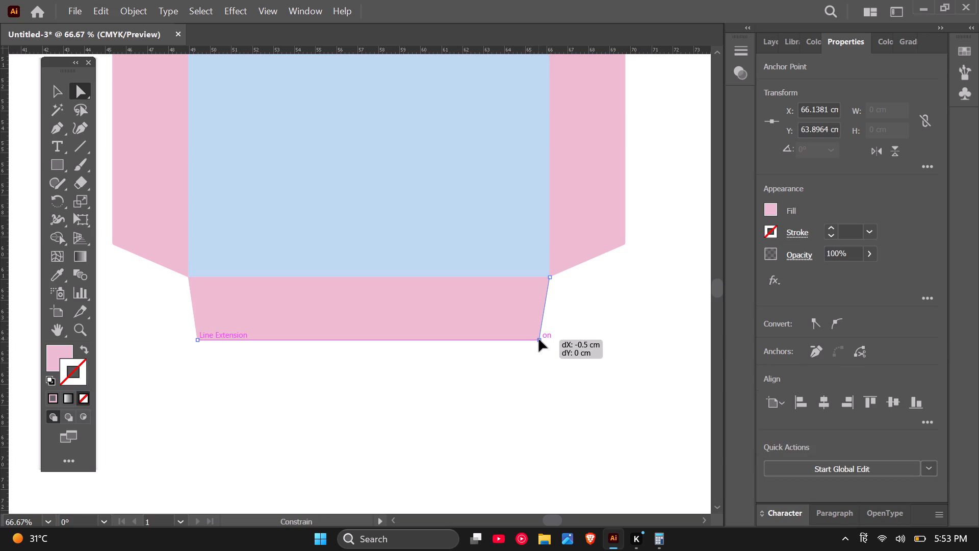
{"action": "left_click_drag", "start_coordinate": [539, 339], "coordinate": [538, 339]}
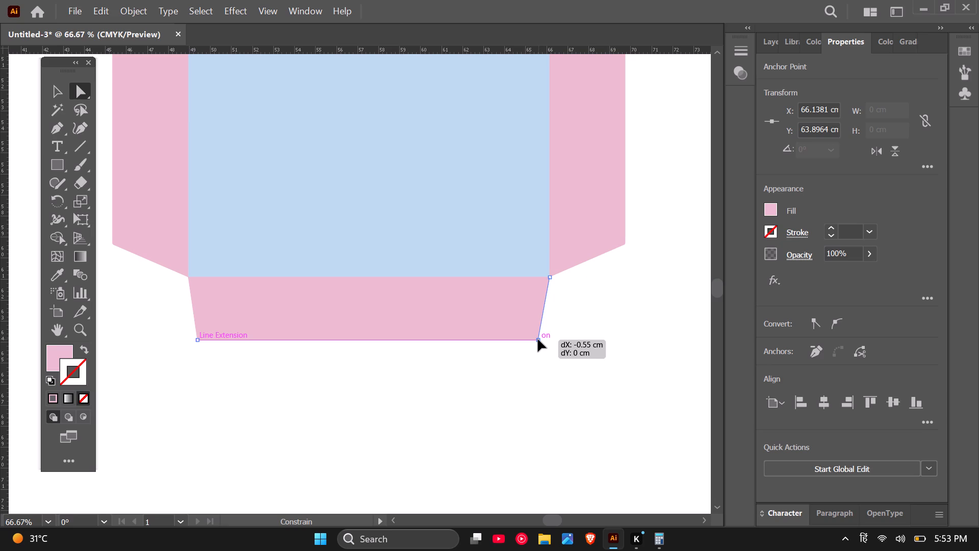
{"action": "left_click_drag", "start_coordinate": [538, 339], "coordinate": [540, 339]}
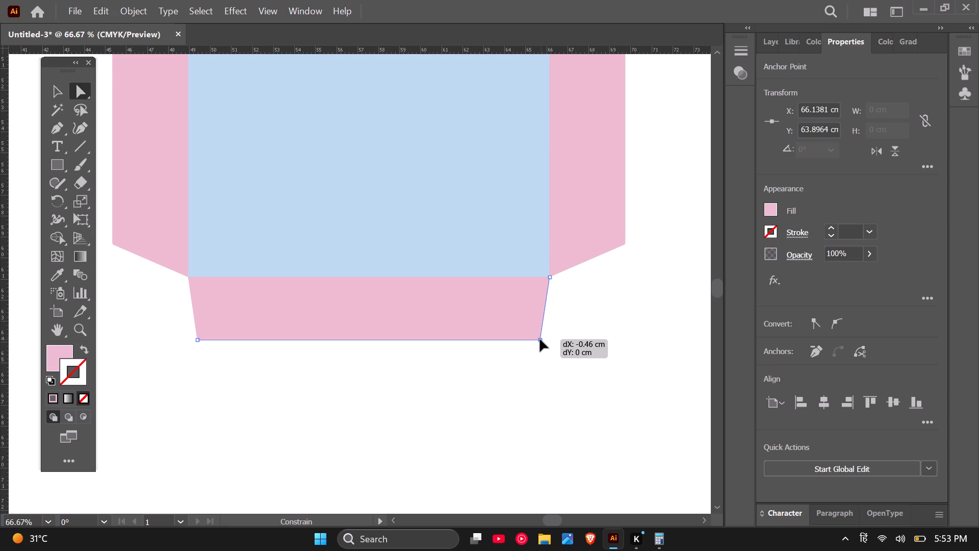
{"action": "left_click_drag", "start_coordinate": [540, 339], "coordinate": [540, 341]}
{"action": "left_click_drag", "start_coordinate": [540, 341], "coordinate": [539, 340]}
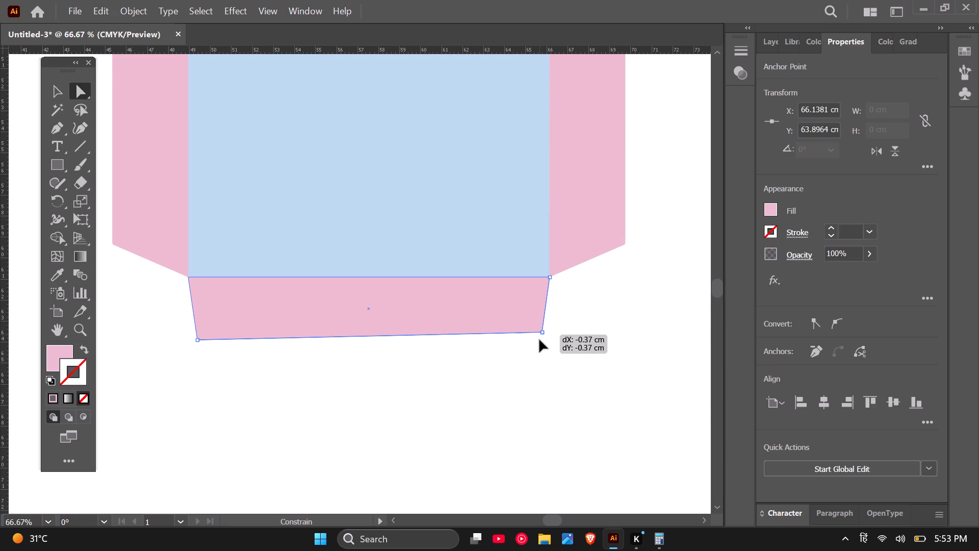
{"action": "left_click_drag", "start_coordinate": [539, 340], "coordinate": [538, 339]}
{"action": "scroll", "coordinate": [542, 341], "scroll_direction": "up", "scroll_amount": 5}
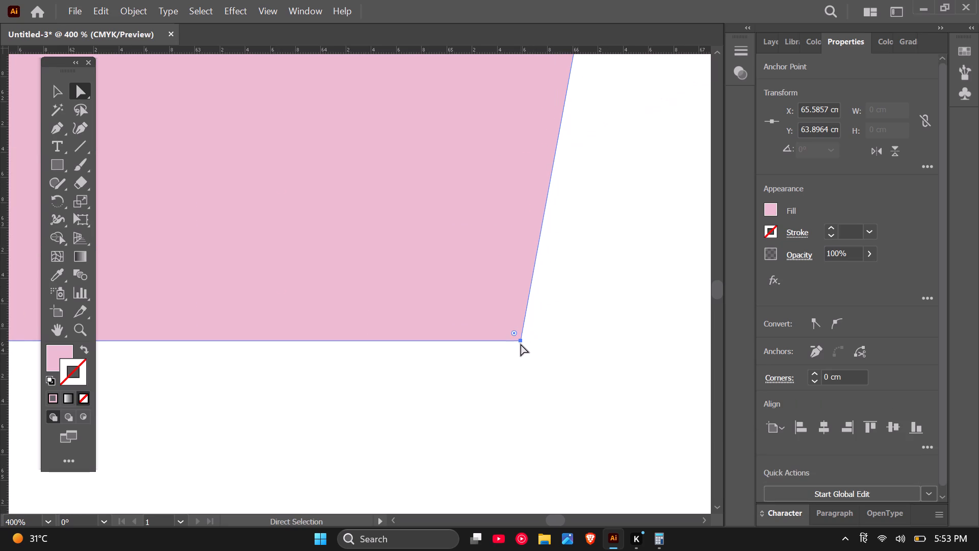
{"action": "left_click", "coordinate": [521, 341]}
{"action": "left_click_drag", "start_coordinate": [521, 341], "coordinate": [516, 341], "text": "shift"}
{"action": "scroll", "coordinate": [521, 361], "scroll_direction": "down", "scroll_amount": 8}
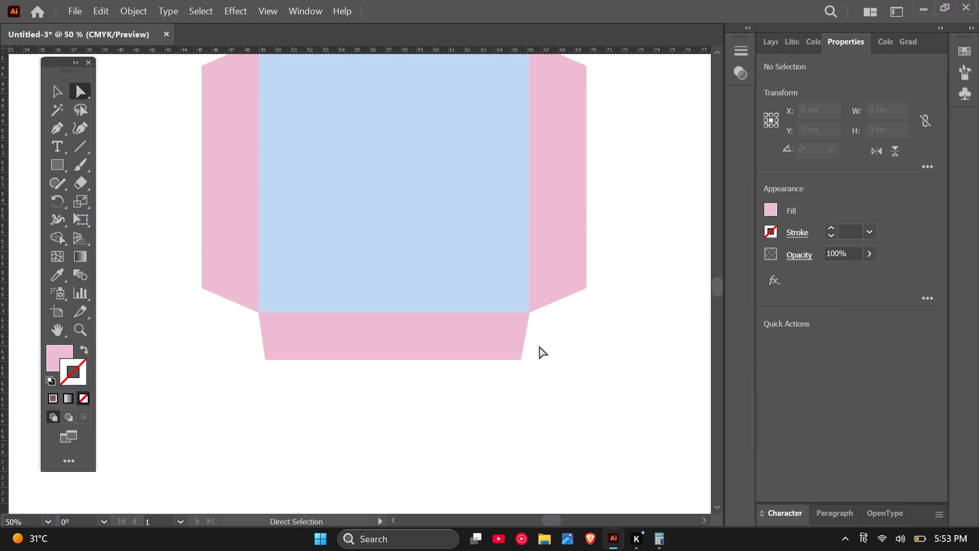
{"action": "scroll", "coordinate": [498, 401], "scroll_direction": "down", "scroll_amount": 4}
Round both lower corners of the bottom flap together with a radius of about 0.06 cm.
{"action": "scroll", "coordinate": [498, 400], "scroll_direction": "up", "scroll_amount": 3}
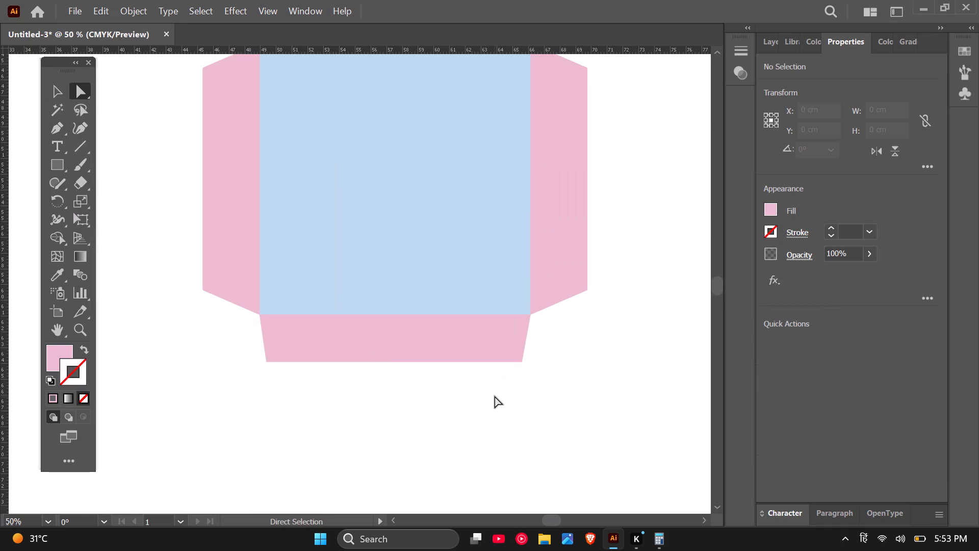
{"action": "scroll", "coordinate": [291, 347], "scroll_direction": "up", "scroll_amount": 4}
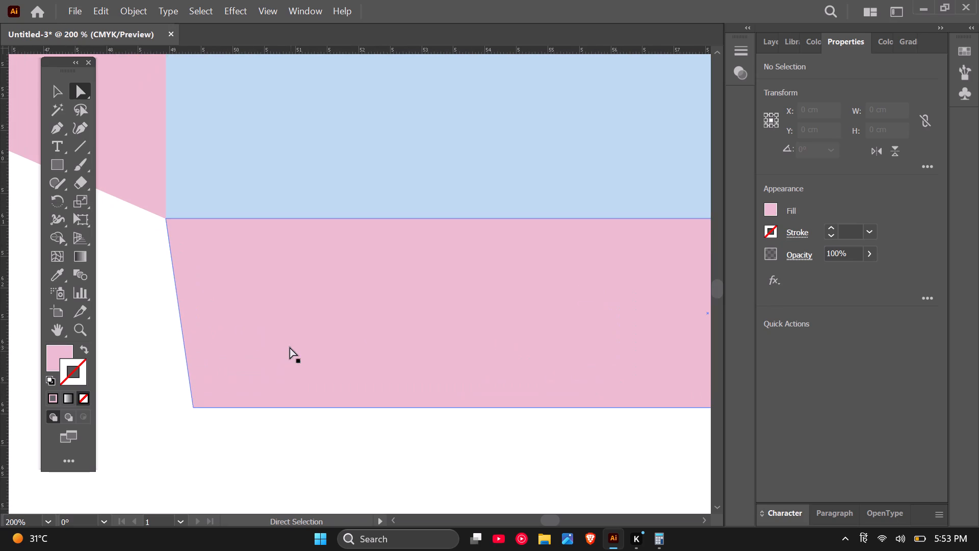
{"action": "left_click", "coordinate": [212, 366]}
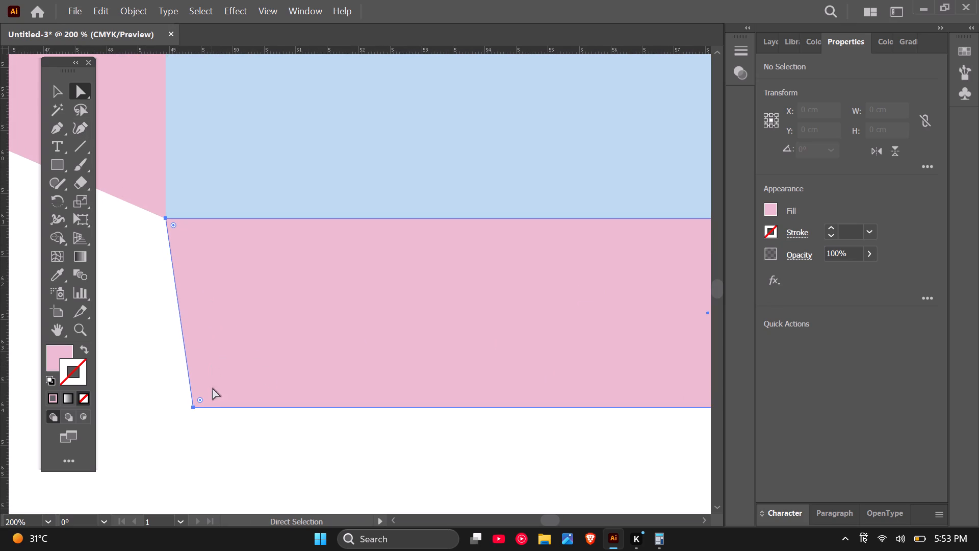
{"action": "left_click", "coordinate": [200, 399]}
{"action": "scroll", "coordinate": [179, 389], "scroll_direction": "down", "scroll_amount": 3}
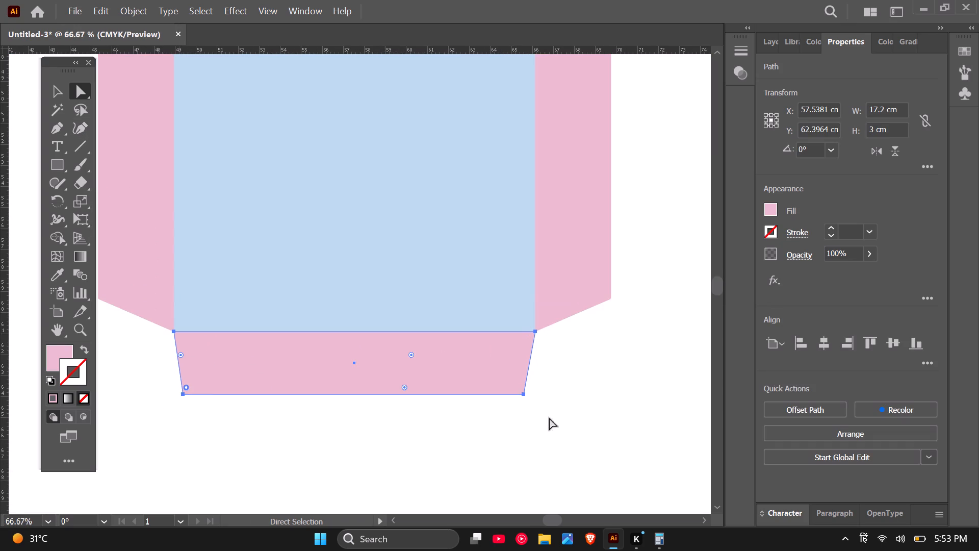
{"action": "scroll", "coordinate": [524, 390], "scroll_direction": "up", "scroll_amount": 4}
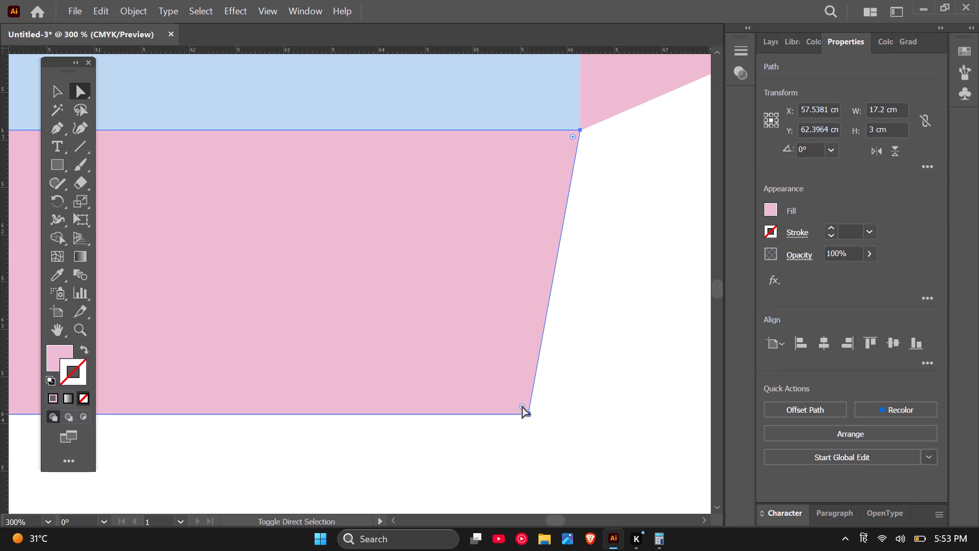
{"action": "left_click", "coordinate": [522, 406], "text": "shift"}
{"action": "scroll", "coordinate": [525, 406], "scroll_direction": "up", "scroll_amount": 6}
{"action": "scroll", "coordinate": [514, 460], "scroll_direction": "down", "scroll_amount": 1}
{"action": "left_click_drag", "start_coordinate": [507, 451], "coordinate": [503, 447]}
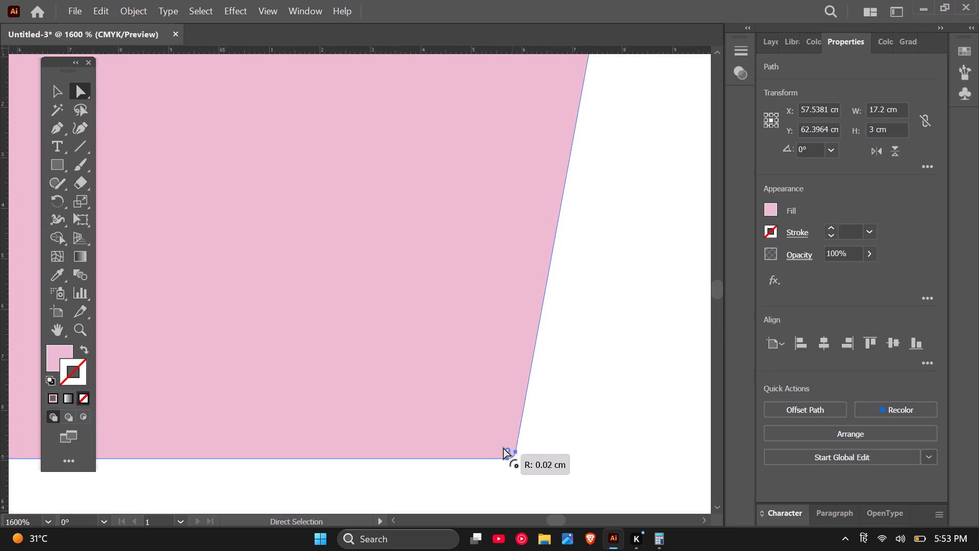
{"action": "left_click_drag", "start_coordinate": [503, 447], "coordinate": [500, 440]}
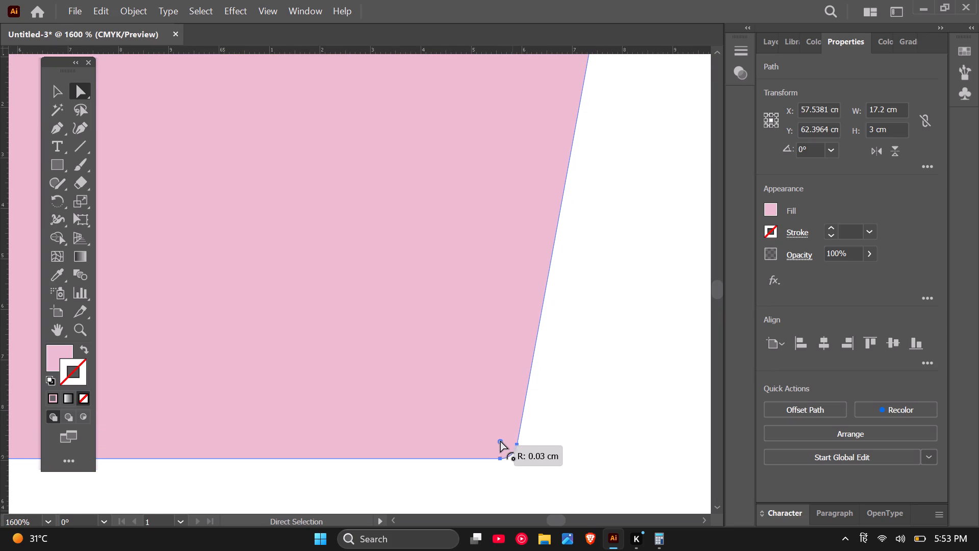
{"action": "left_click_drag", "start_coordinate": [500, 440], "coordinate": [491, 420]}
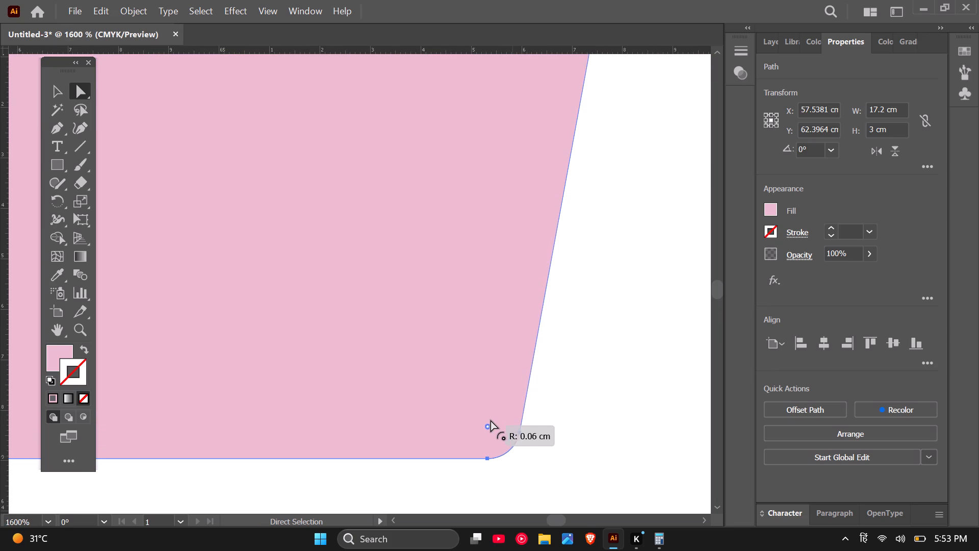
{"action": "left_click_drag", "start_coordinate": [491, 420], "coordinate": [495, 418]}
{"action": "scroll", "coordinate": [534, 455], "scroll_direction": "down", "scroll_amount": 11}
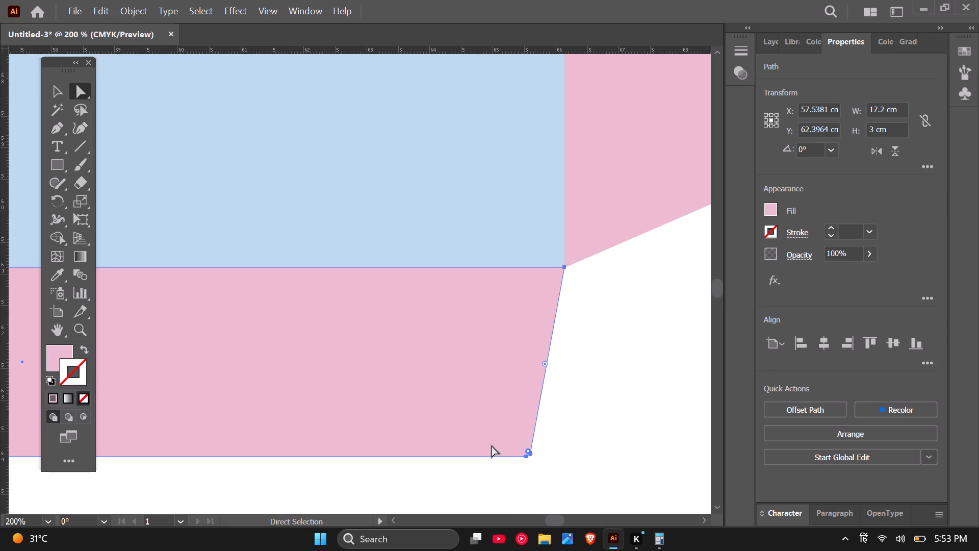
Slightly enlarge the rounding of the bottom flap's two lower corners and deselect the flap.
{"action": "scroll", "coordinate": [529, 452], "scroll_direction": "up", "scroll_amount": 7}
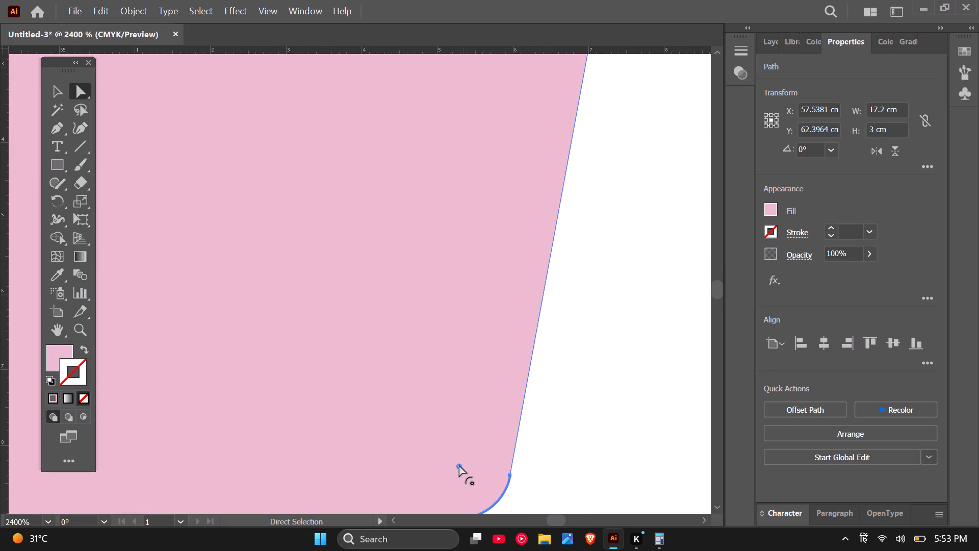
{"action": "left_click_drag", "start_coordinate": [457, 465], "coordinate": [427, 446]}
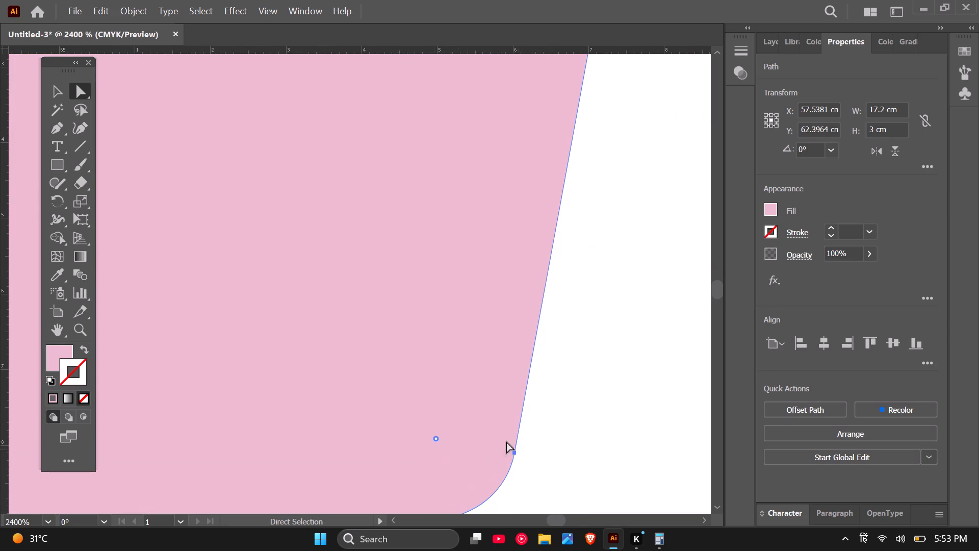
{"action": "scroll", "coordinate": [537, 438], "scroll_direction": "down", "scroll_amount": 3}
{"action": "left_click", "coordinate": [561, 420]}
{"action": "scroll", "coordinate": [556, 438], "scroll_direction": "down", "scroll_amount": 7}
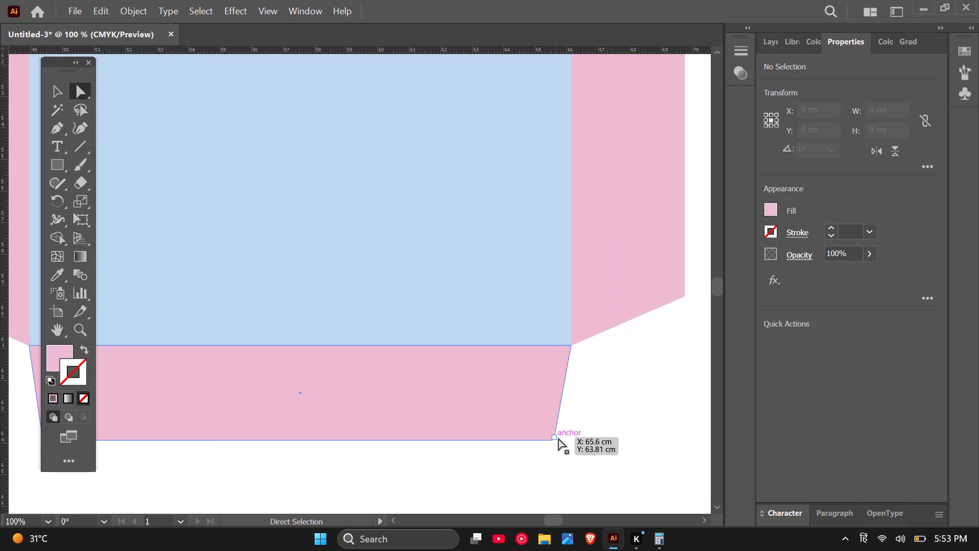
{"action": "scroll", "coordinate": [558, 438], "scroll_direction": "down", "scroll_amount": 3}
{"action": "left_click", "coordinate": [575, 466]}
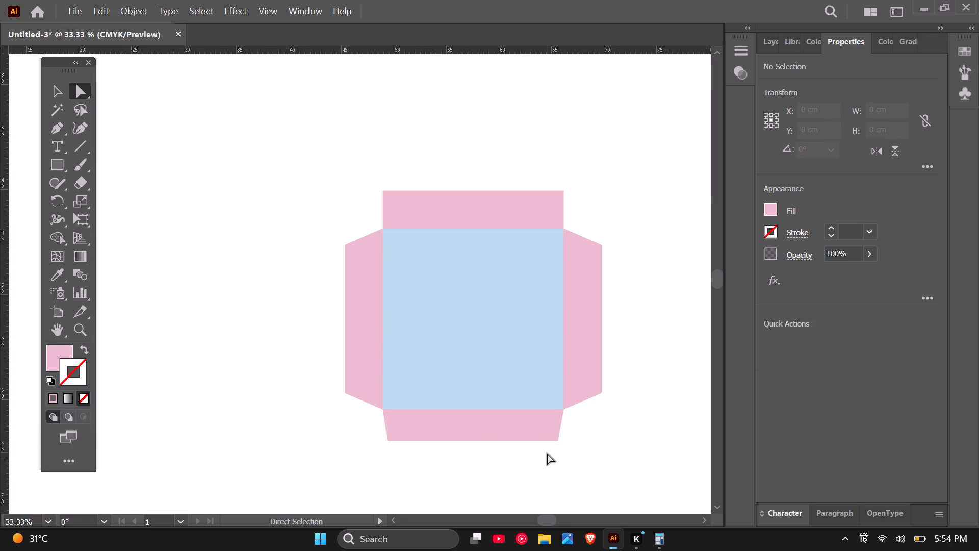
Reselect both lower corners of the bottom flap, make their rounding clearly larger, and deselect the flap.
{"action": "scroll", "coordinate": [454, 448], "scroll_direction": "up", "scroll_amount": 3}
{"action": "scroll", "coordinate": [328, 430], "scroll_direction": "up", "scroll_amount": 2}
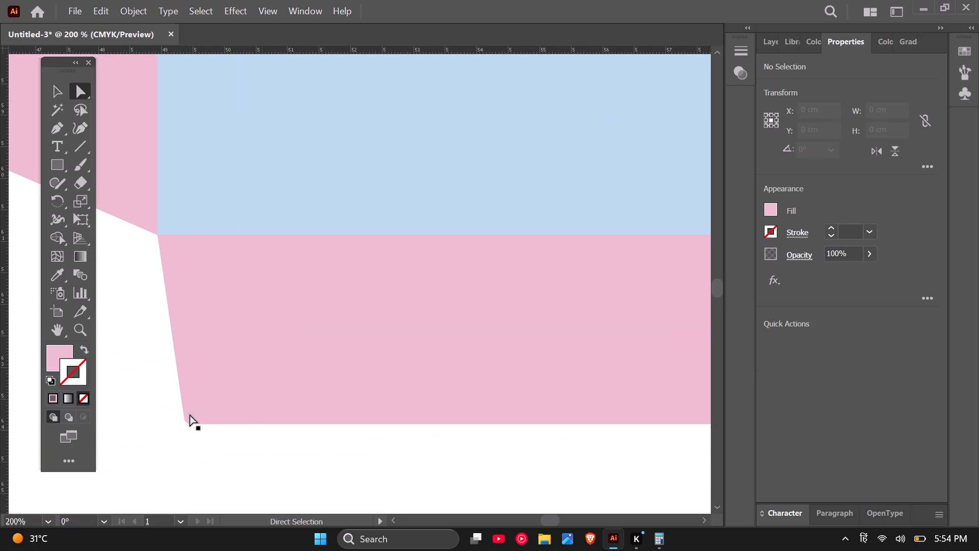
{"action": "left_click", "coordinate": [193, 410]}
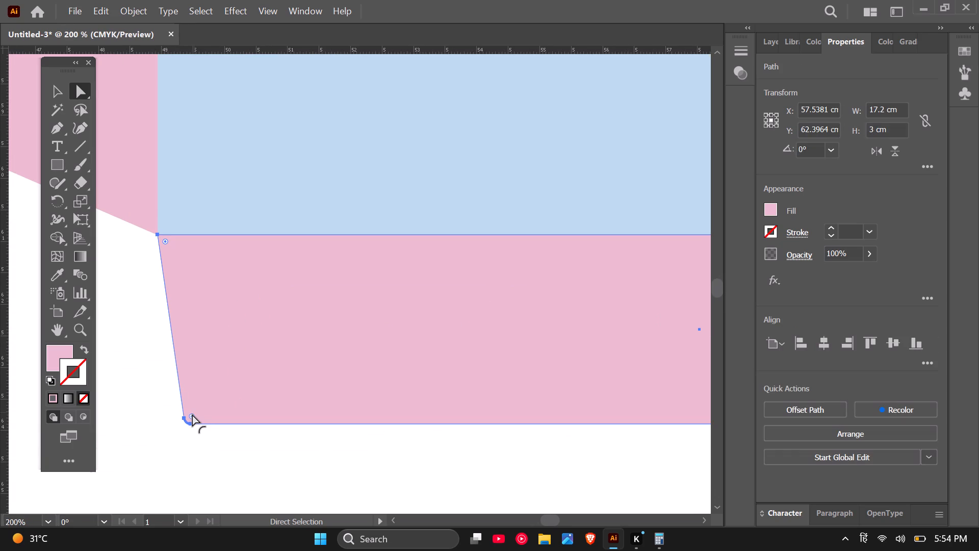
{"action": "left_click", "coordinate": [192, 414]}
{"action": "scroll", "coordinate": [183, 425], "scroll_direction": "down", "scroll_amount": 3}
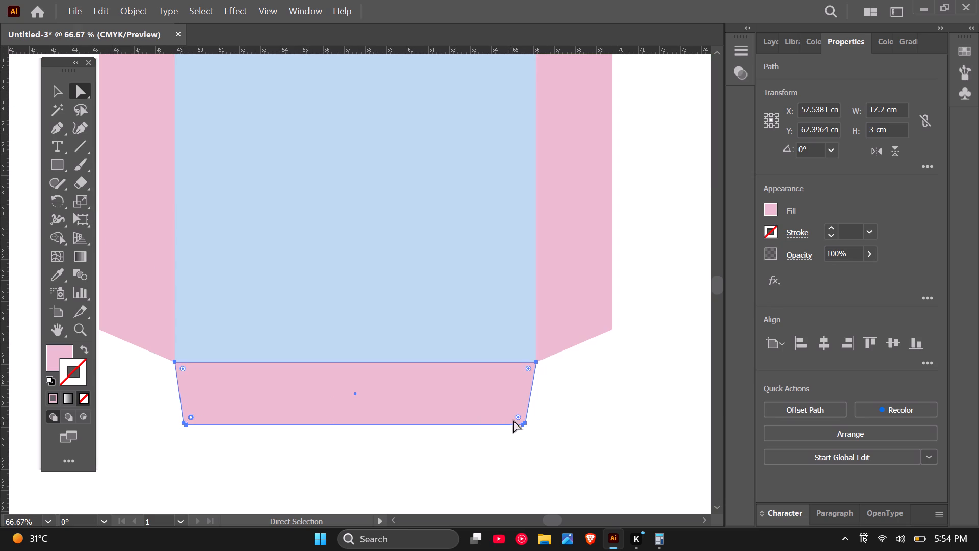
{"action": "scroll", "coordinate": [519, 418], "scroll_direction": "up", "scroll_amount": 7}
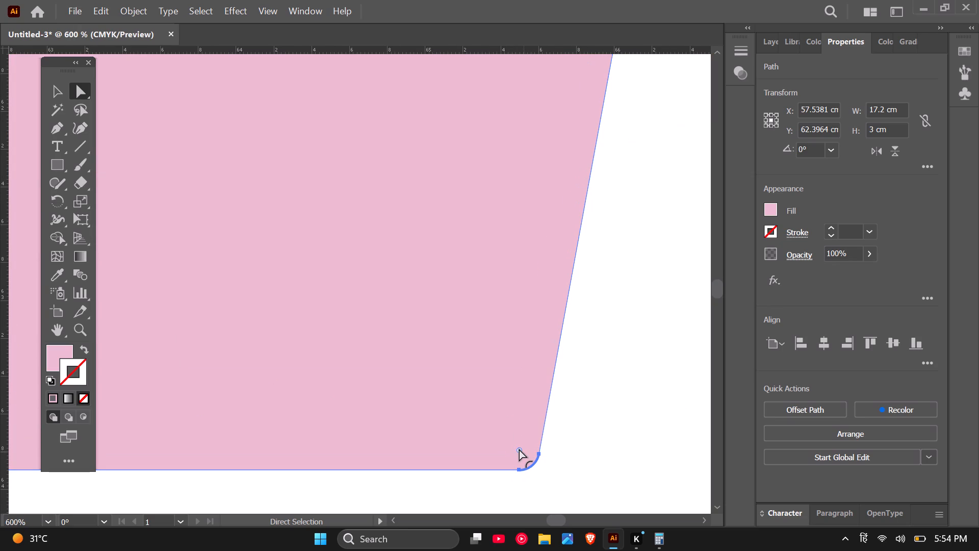
{"action": "left_click", "coordinate": [519, 449], "text": "shift"}
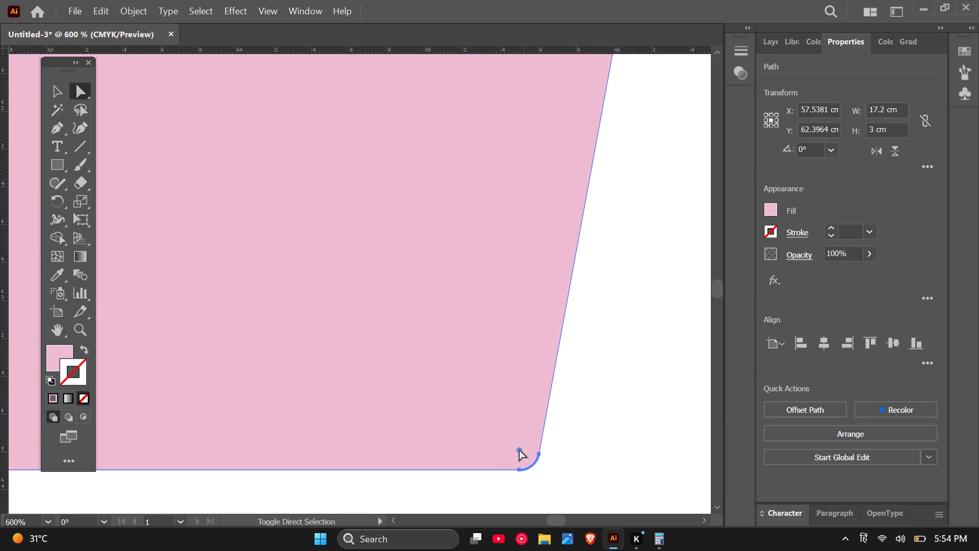
{"action": "left_click_drag", "start_coordinate": [519, 449], "coordinate": [484, 416]}
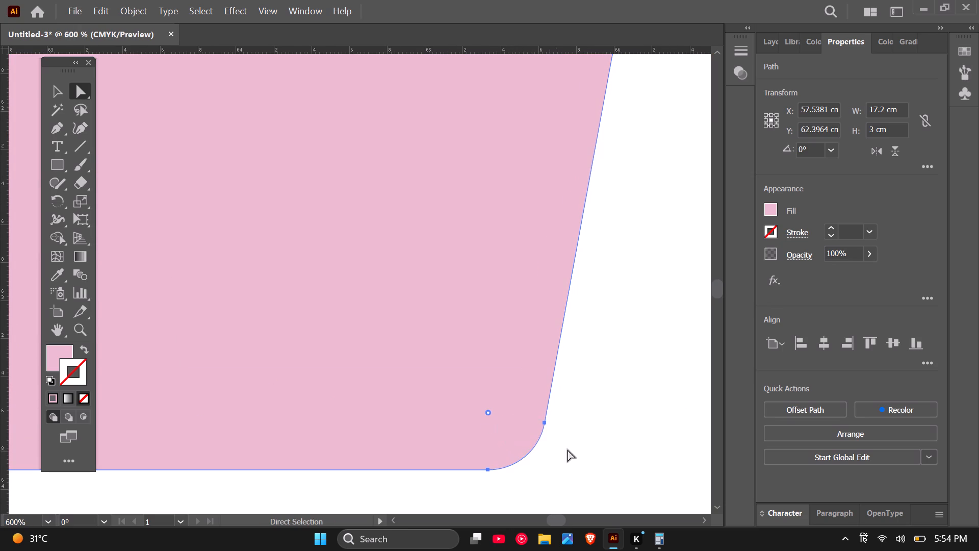
{"action": "scroll", "coordinate": [580, 446], "scroll_direction": "down", "scroll_amount": 5}
{"action": "left_click", "coordinate": [581, 445]}
{"action": "scroll", "coordinate": [550, 474], "scroll_direction": "down", "scroll_amount": 3}
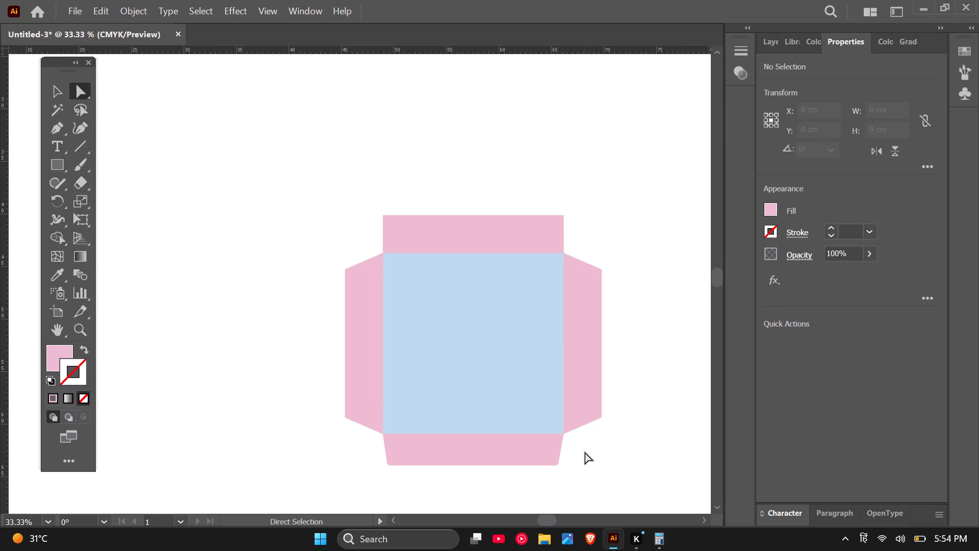
Select both lower corners of the bottom flap, enlarge their rounding together to a radius slightly over 0.93 cm, and deselect the flap.
{"action": "scroll", "coordinate": [392, 473], "scroll_direction": "up", "scroll_amount": 4}
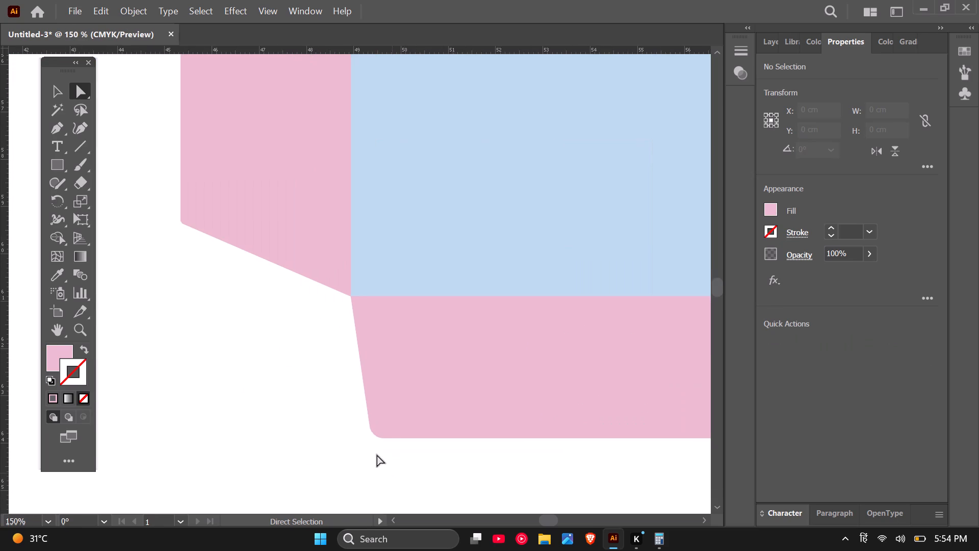
{"action": "left_click", "coordinate": [380, 424]}
{"action": "left_click", "coordinate": [384, 425]}
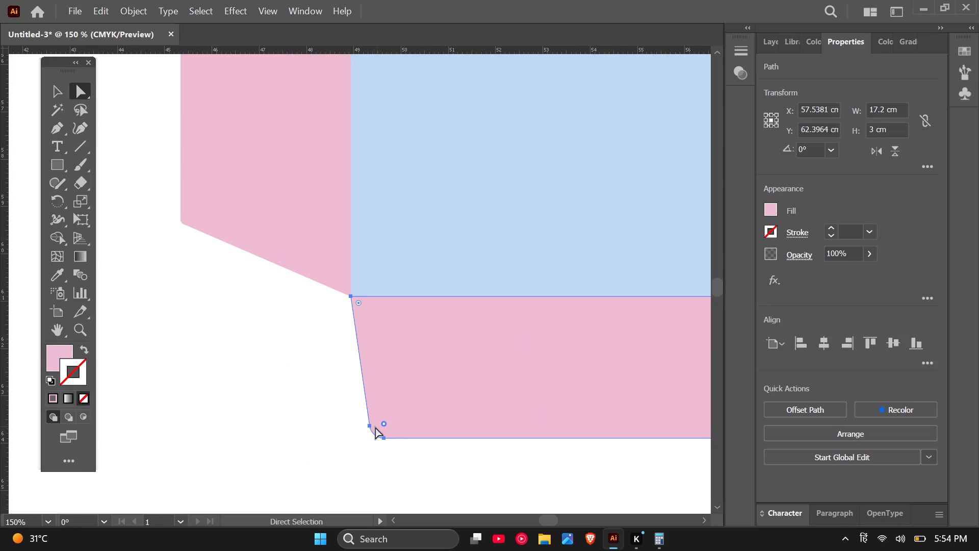
{"action": "scroll", "coordinate": [374, 427], "scroll_direction": "down", "scroll_amount": 3}
{"action": "scroll", "coordinate": [628, 414], "scroll_direction": "up", "scroll_amount": 3}
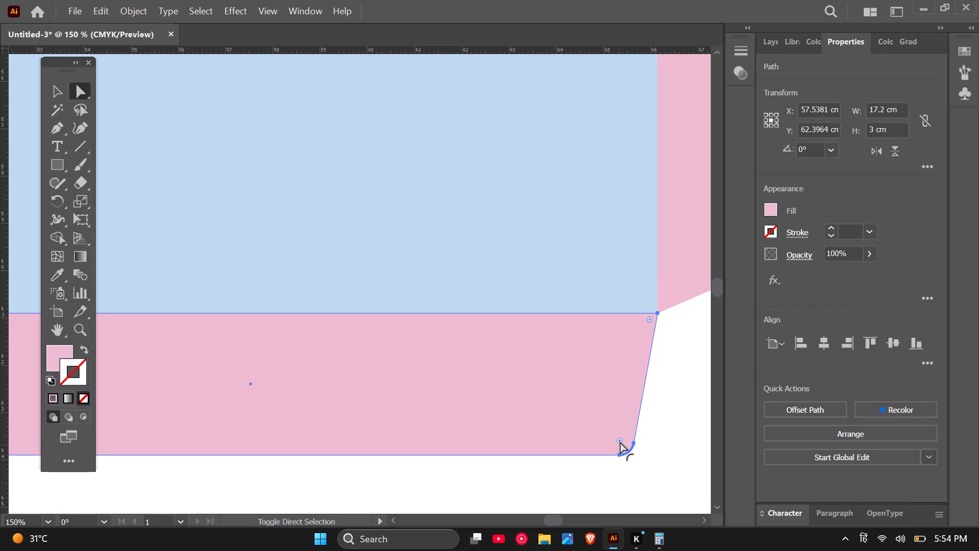
{"action": "left_click", "coordinate": [620, 441], "text": "shift"}
{"action": "scroll", "coordinate": [620, 441], "scroll_direction": "down", "scroll_amount": 2}
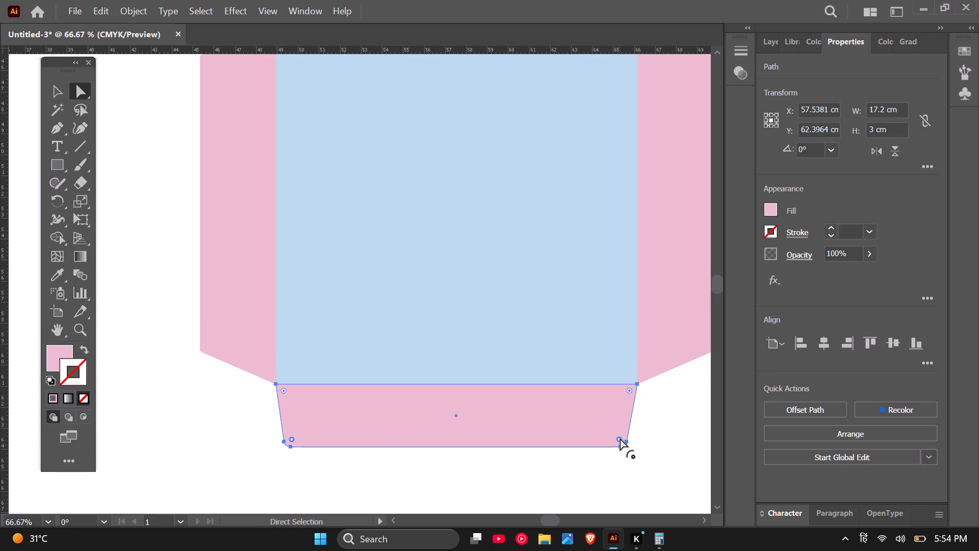
{"action": "left_click_drag", "start_coordinate": [620, 439], "coordinate": [613, 423]}
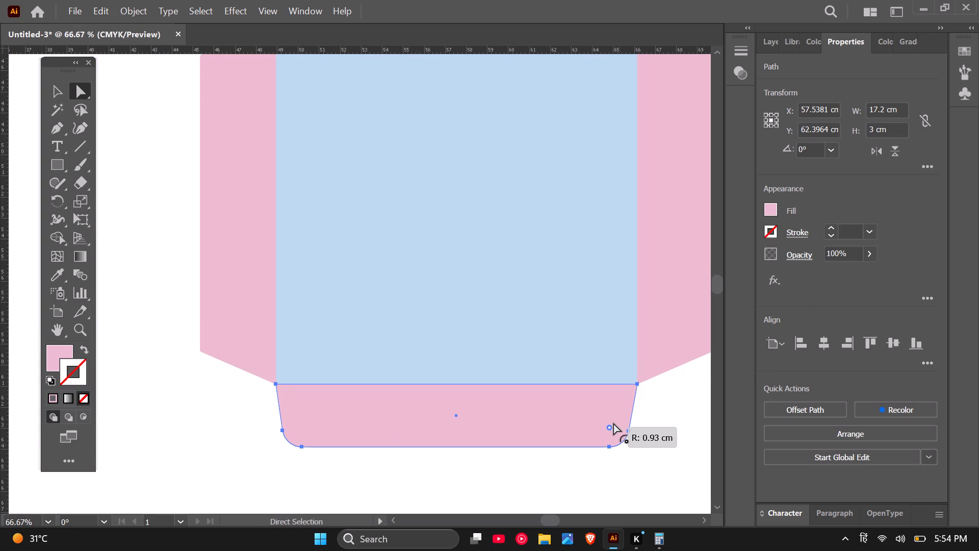
{"action": "left_click_drag", "start_coordinate": [613, 423], "coordinate": [610, 420]}
{"action": "left_click", "coordinate": [589, 475]}
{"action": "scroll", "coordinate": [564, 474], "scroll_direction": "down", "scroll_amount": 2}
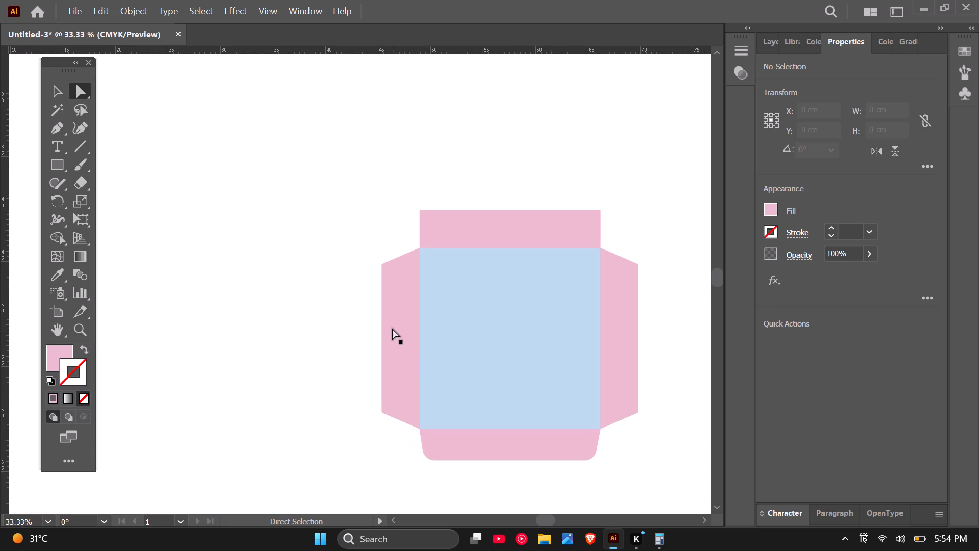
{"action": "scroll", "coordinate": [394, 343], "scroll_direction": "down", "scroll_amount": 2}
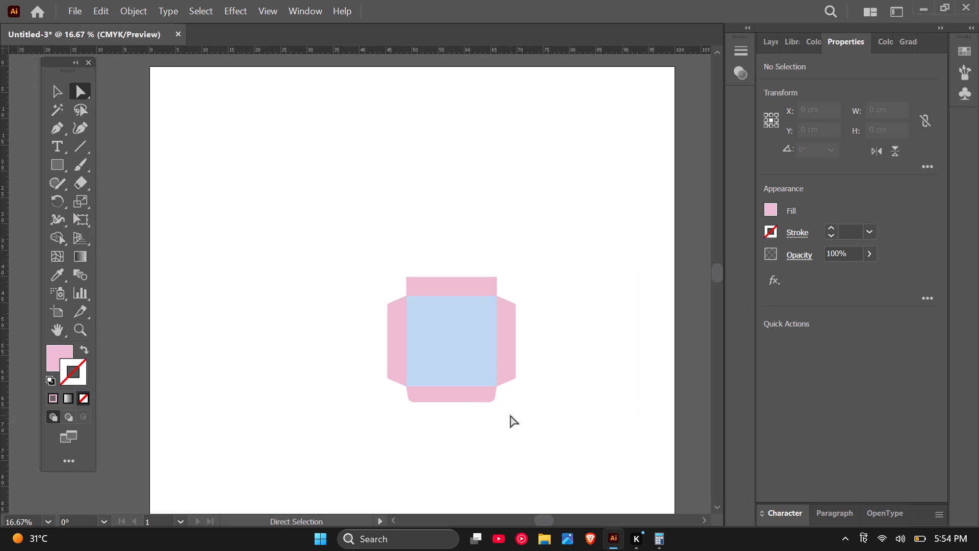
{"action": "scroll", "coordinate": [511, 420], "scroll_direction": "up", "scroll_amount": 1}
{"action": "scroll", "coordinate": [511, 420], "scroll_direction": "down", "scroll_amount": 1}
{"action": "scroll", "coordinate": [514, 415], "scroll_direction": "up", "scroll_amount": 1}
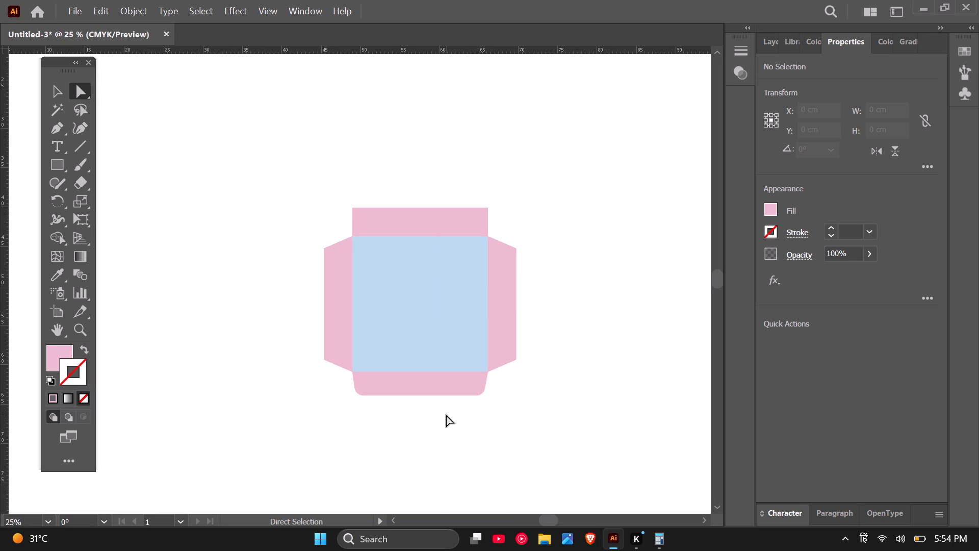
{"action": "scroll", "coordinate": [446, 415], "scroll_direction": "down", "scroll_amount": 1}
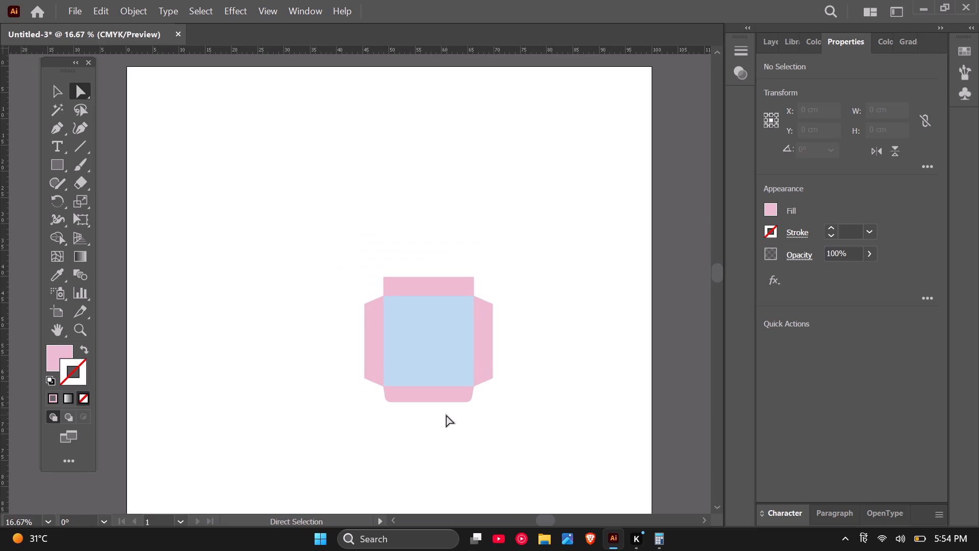
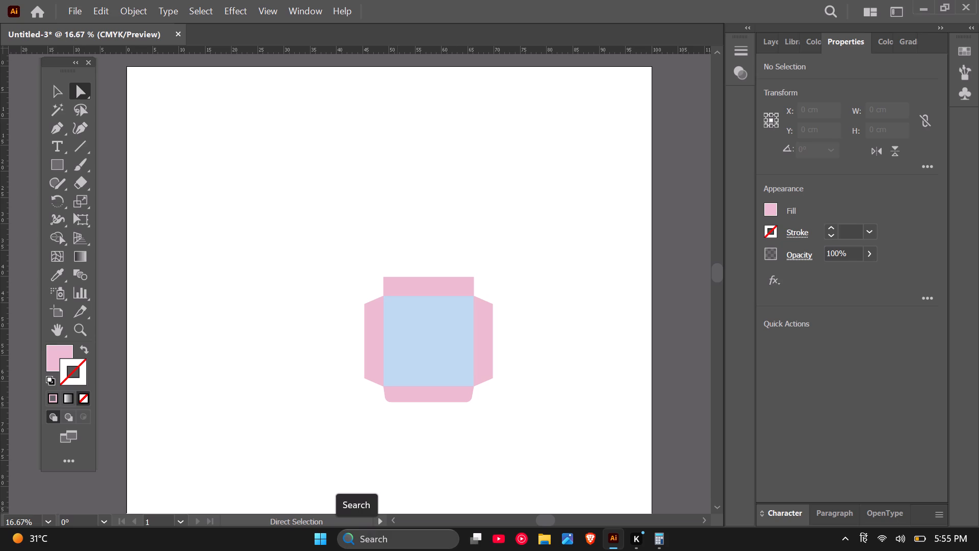
Select the whole box layout and move it to the left side of the artboard, centred at about X 27.06 cm, then deselect.
{"action": "scroll", "coordinate": [387, 402], "scroll_direction": "down", "scroll_amount": 1}
{"action": "scroll", "coordinate": [484, 440], "scroll_direction": "up", "scroll_amount": 2}
{"action": "scroll", "coordinate": [381, 424], "scroll_direction": "down", "scroll_amount": 1}
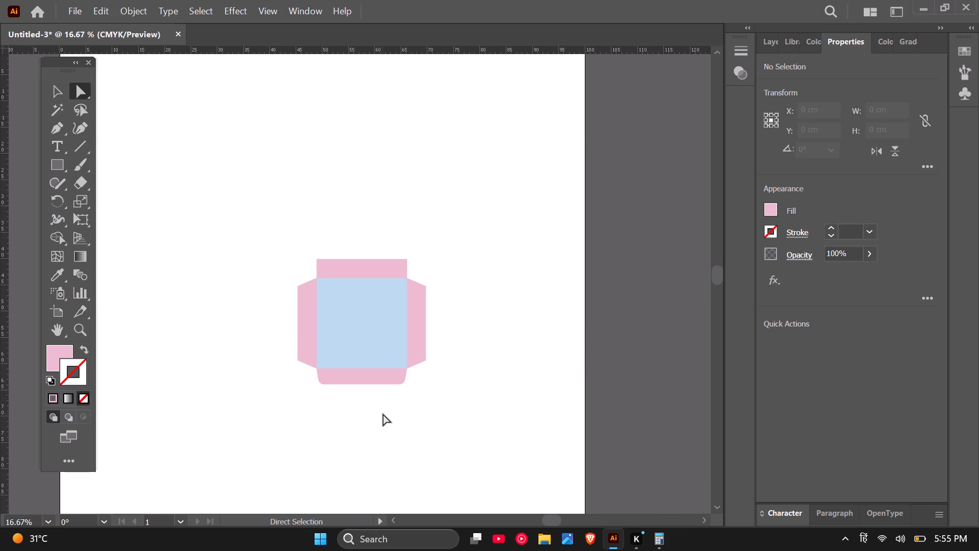
{"action": "scroll", "coordinate": [383, 414], "scroll_direction": "down", "scroll_amount": 1}
{"action": "scroll", "coordinate": [390, 413], "scroll_direction": "up", "scroll_amount": 1}
{"action": "left_click_drag", "start_coordinate": [193, 234], "coordinate": [475, 418]}
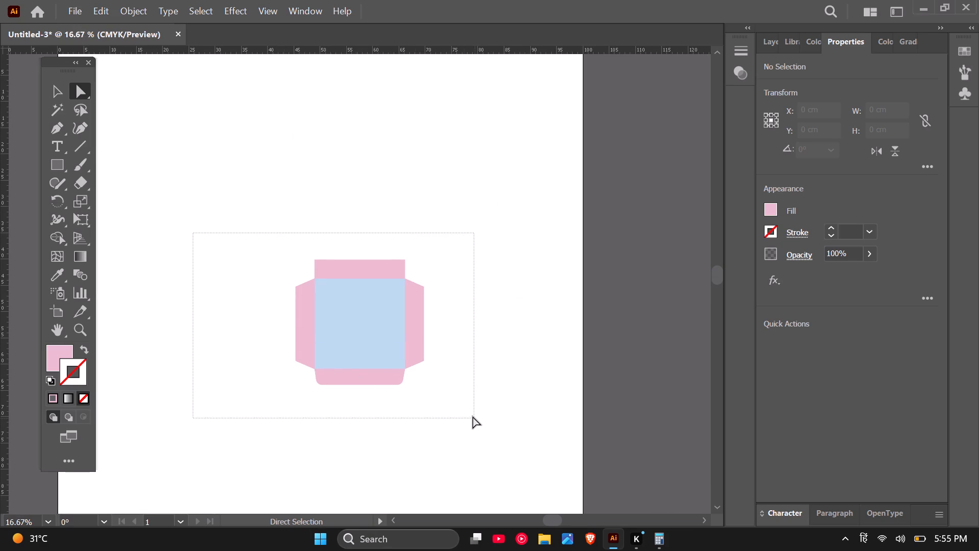
{"action": "scroll", "coordinate": [465, 407], "scroll_direction": "down", "scroll_amount": 2}
{"action": "left_click_drag", "start_coordinate": [398, 369], "coordinate": [381, 370]}
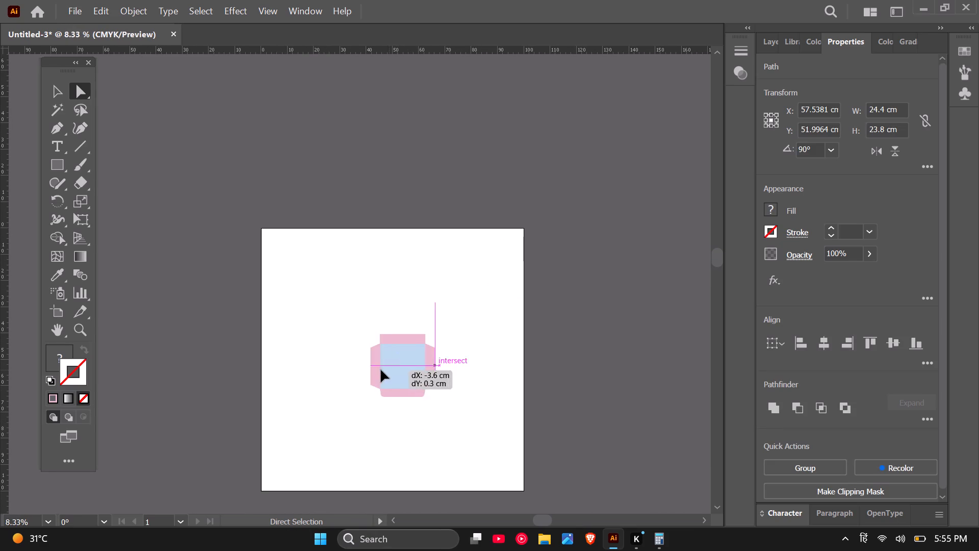
{"action": "left_click_drag", "start_coordinate": [381, 370], "coordinate": [318, 368]}
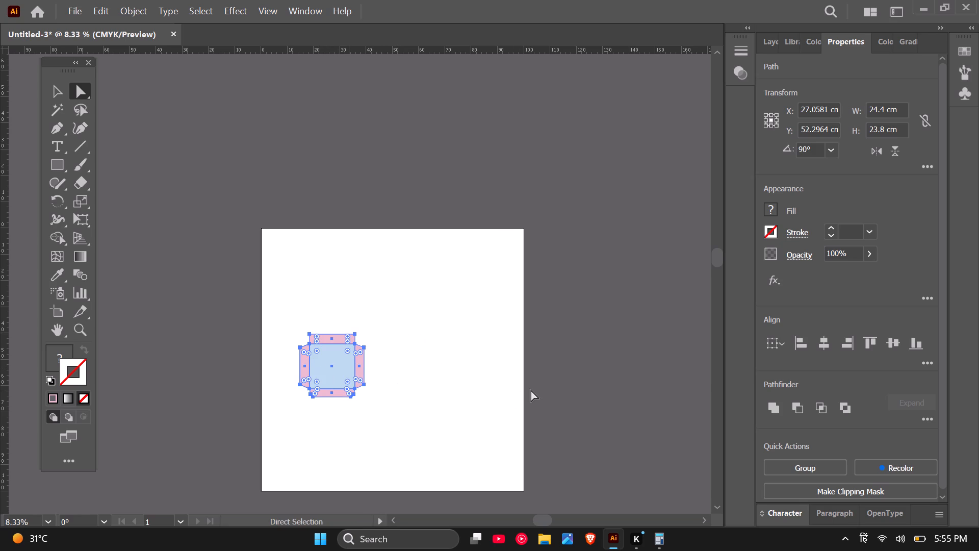
{"action": "left_click", "coordinate": [531, 390]}
Place a level copy of the 17.2 cm blue square to the right of the layout, centred at about X 67.6 cm.
{"action": "scroll", "coordinate": [365, 380], "scroll_direction": "up", "scroll_amount": 2}
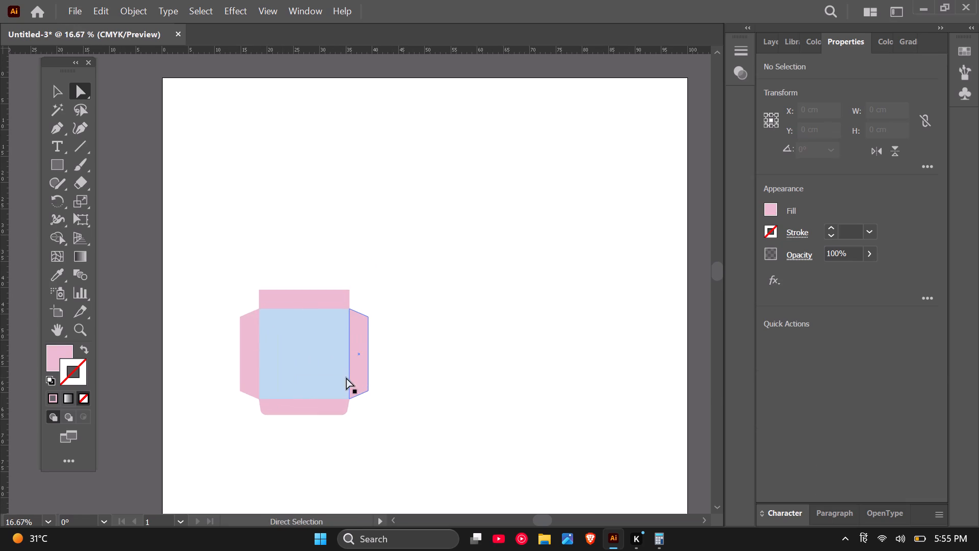
{"action": "left_click_drag", "start_coordinate": [278, 368], "coordinate": [424, 372], "text": "alt"}
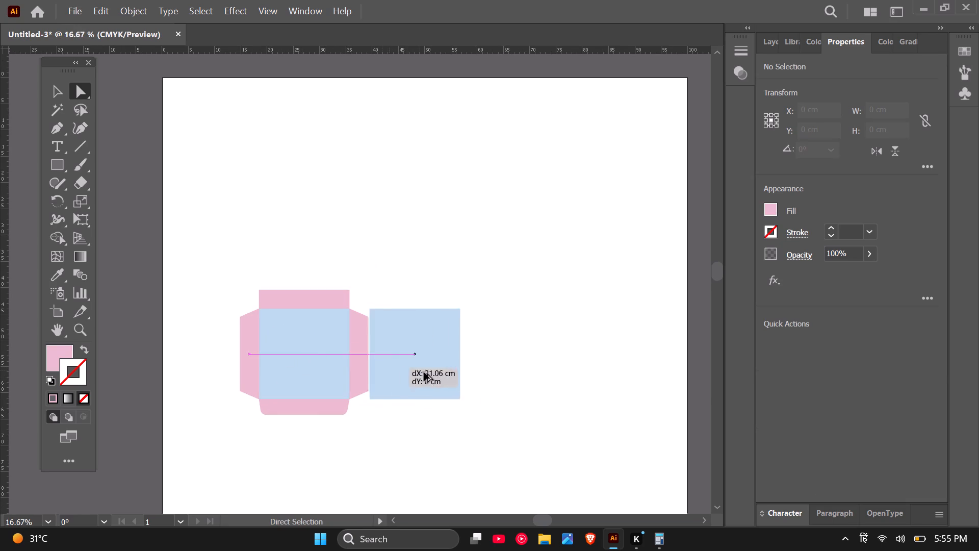
{"action": "left_click_drag", "start_coordinate": [424, 372], "coordinate": [492, 367], "text": "alt"}
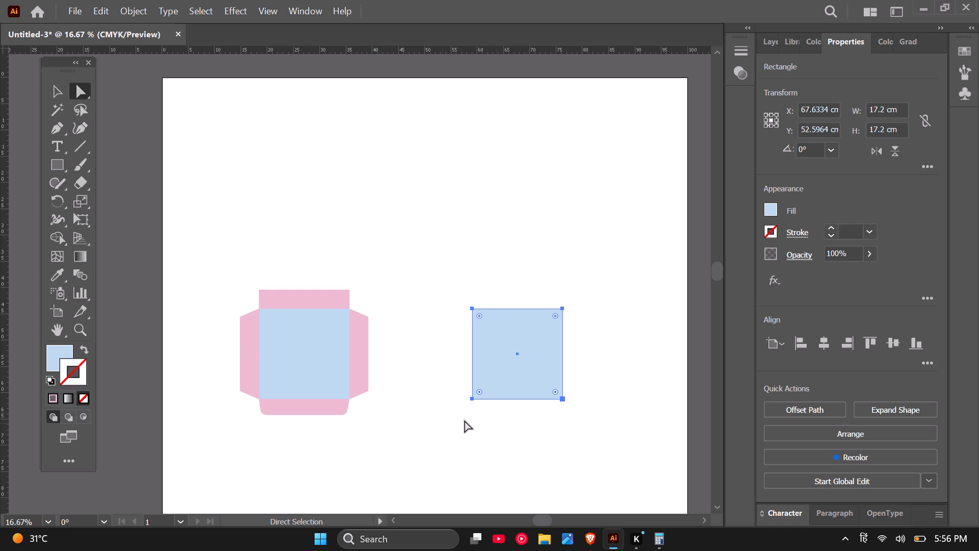
Copy the layout's top pink strip to just above the separate blue square, centred at about X 62.9 cm, Y 38.6 cm.
{"action": "left_click", "coordinate": [336, 292]}
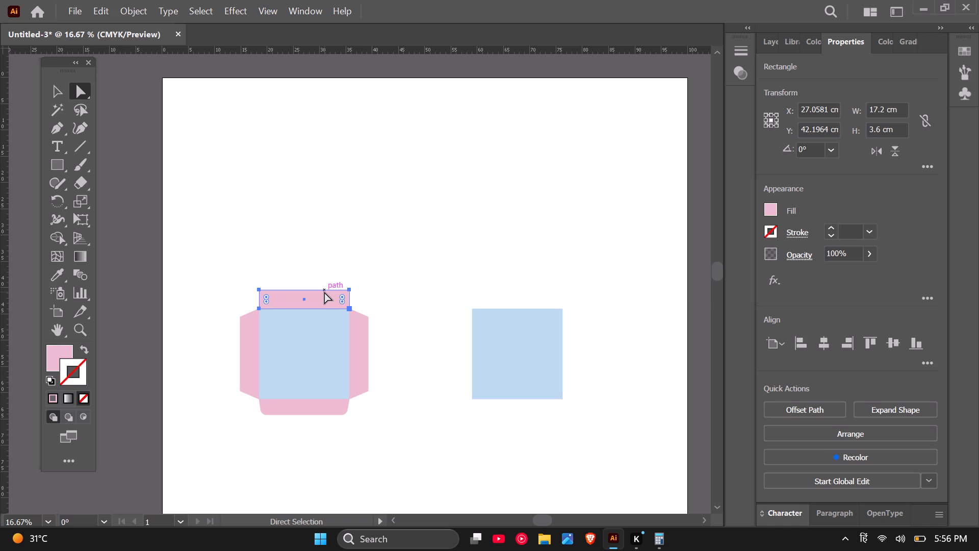
{"action": "left_click_drag", "start_coordinate": [324, 292], "coordinate": [423, 291], "text": "alt"}
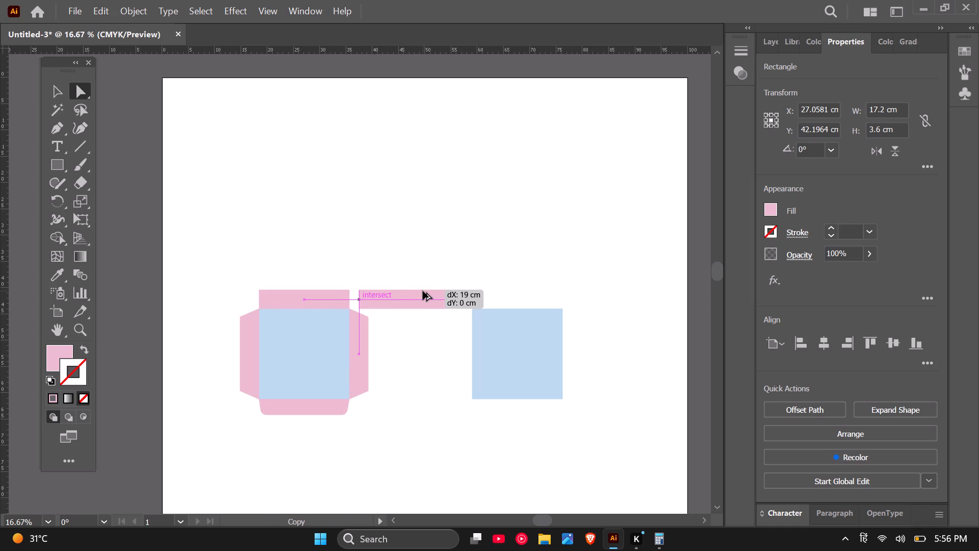
{"action": "left_click_drag", "start_coordinate": [423, 291], "coordinate": [499, 287], "text": "alt"}
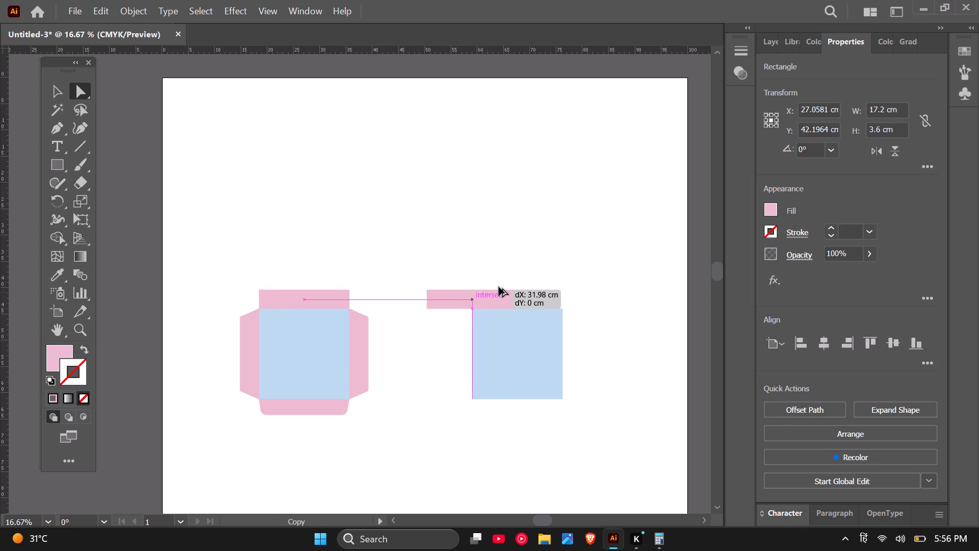
{"action": "left_click_drag", "start_coordinate": [499, 287], "coordinate": [512, 270], "text": "alt"}
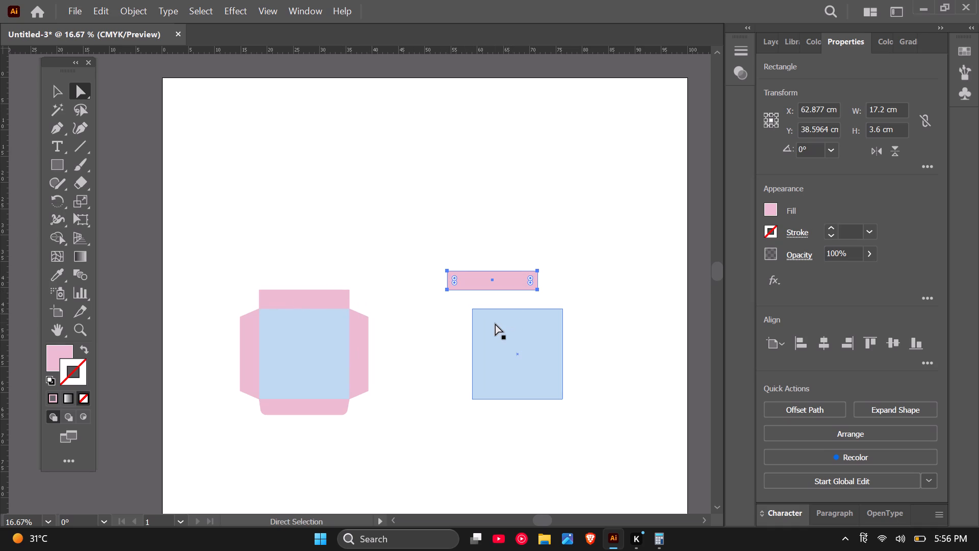
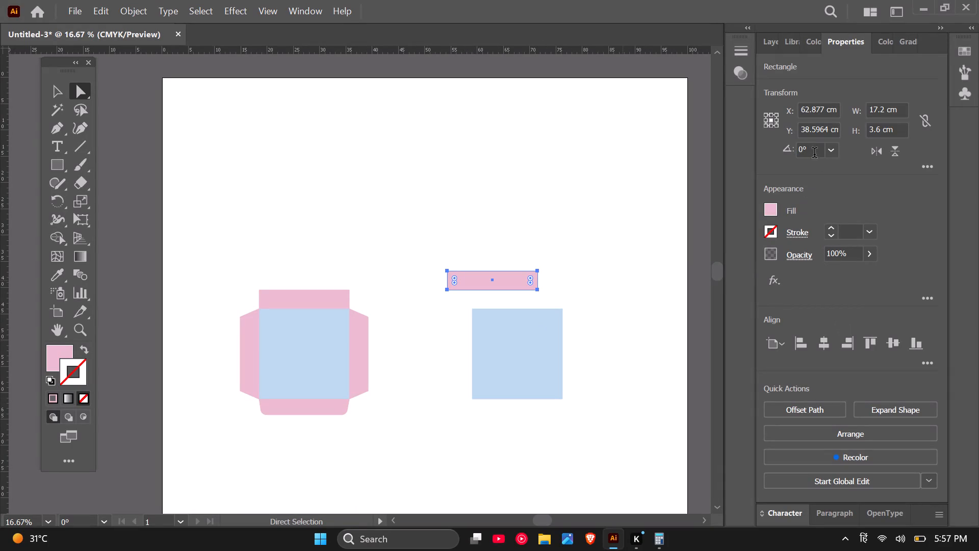
Rotate the copied pink strip above the separate blue square to 90°.
{"action": "left_click_drag", "start_coordinate": [814, 151], "coordinate": [787, 156]}
{"action": "type", "text": "90"}
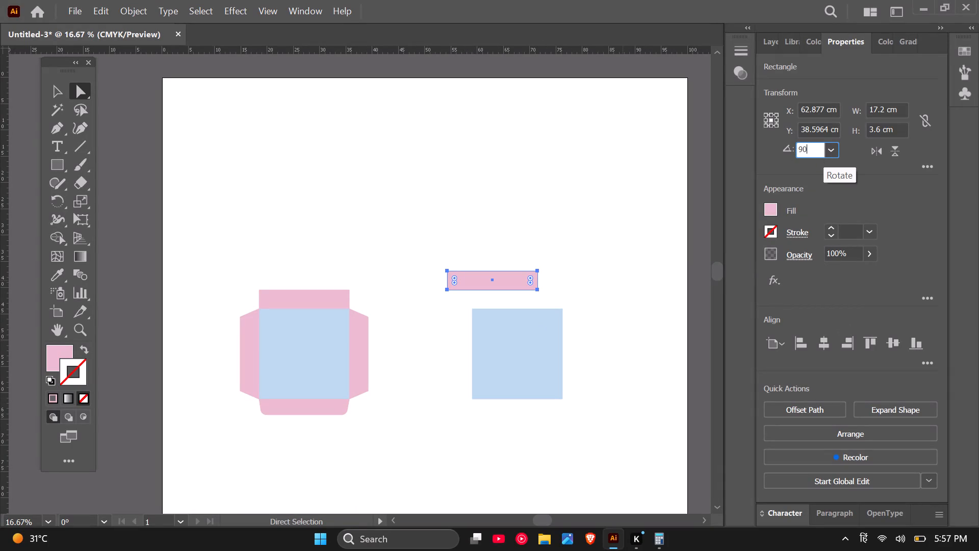
{"action": "key", "text": "Return"}
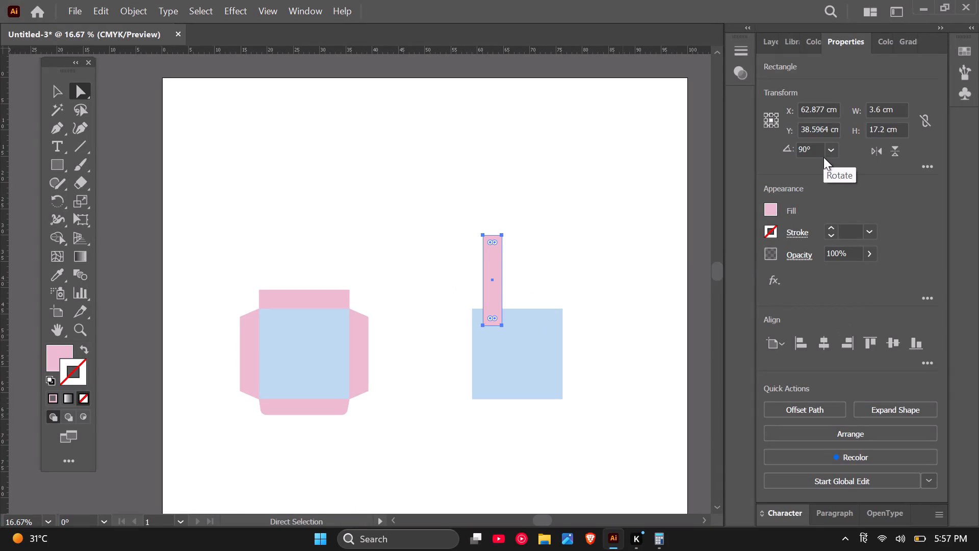
Move the upright pink strip flush against the separate blue square's left edge, centred at about X 57.23 cm, Y 52.6 cm, then deselect.
{"action": "scroll", "coordinate": [537, 264], "scroll_direction": "down", "scroll_amount": 1}
{"action": "scroll", "coordinate": [532, 430], "scroll_direction": "up", "scroll_amount": 2}
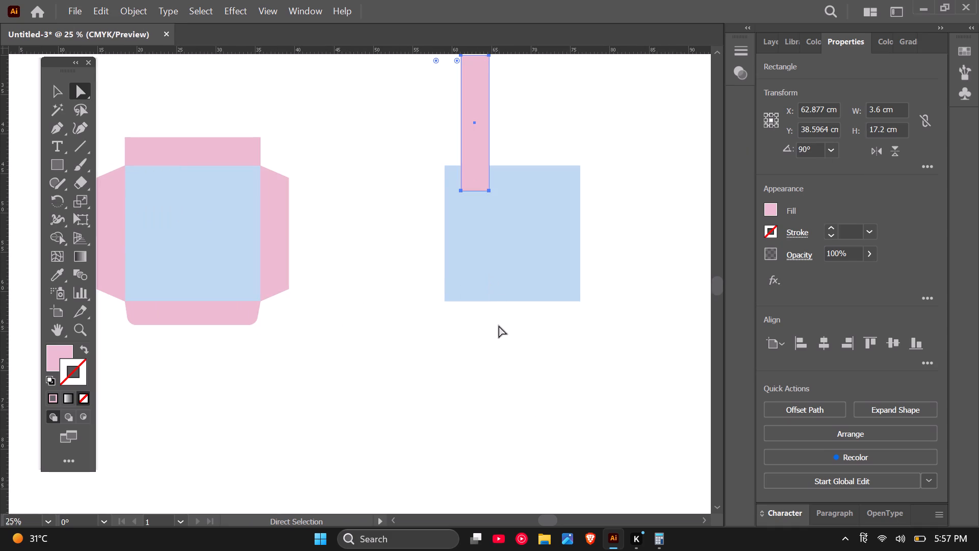
{"action": "left_click_drag", "start_coordinate": [481, 152], "coordinate": [476, 162]}
{"action": "left_click_drag", "start_coordinate": [476, 162], "coordinate": [440, 261]}
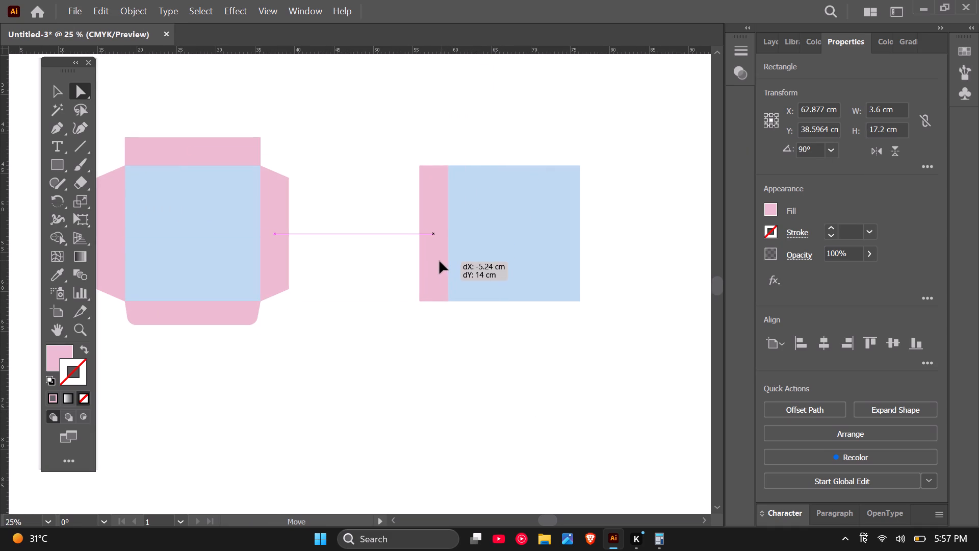
{"action": "left_click_drag", "start_coordinate": [440, 261], "coordinate": [438, 261]}
{"action": "left_click", "coordinate": [382, 235]}
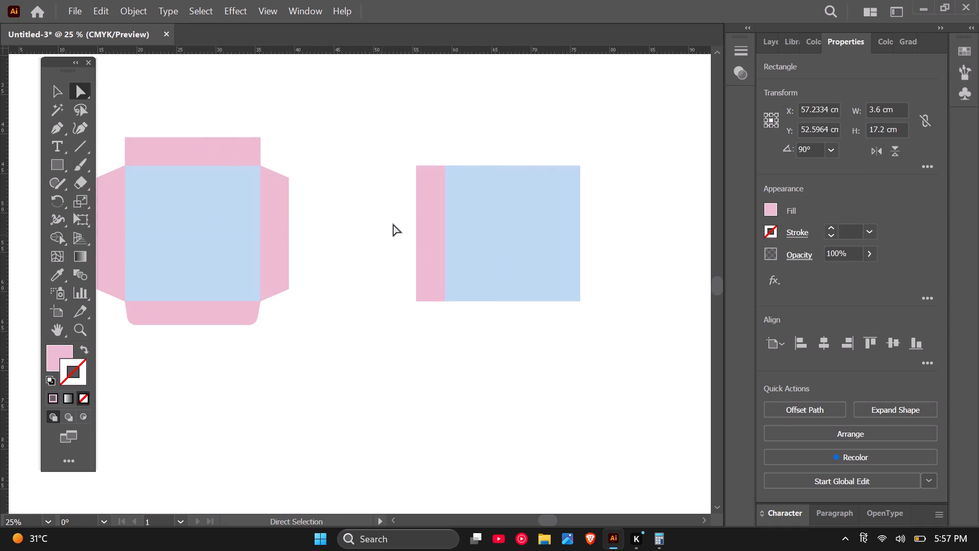
Select the upright pink strip and examine its top corners and its joint with the blue square up close.
{"action": "scroll", "coordinate": [420, 195], "scroll_direction": "up", "scroll_amount": 3}
{"action": "left_click", "coordinate": [452, 162]}
{"action": "scroll", "coordinate": [479, 120], "scroll_direction": "up", "scroll_amount": 3}
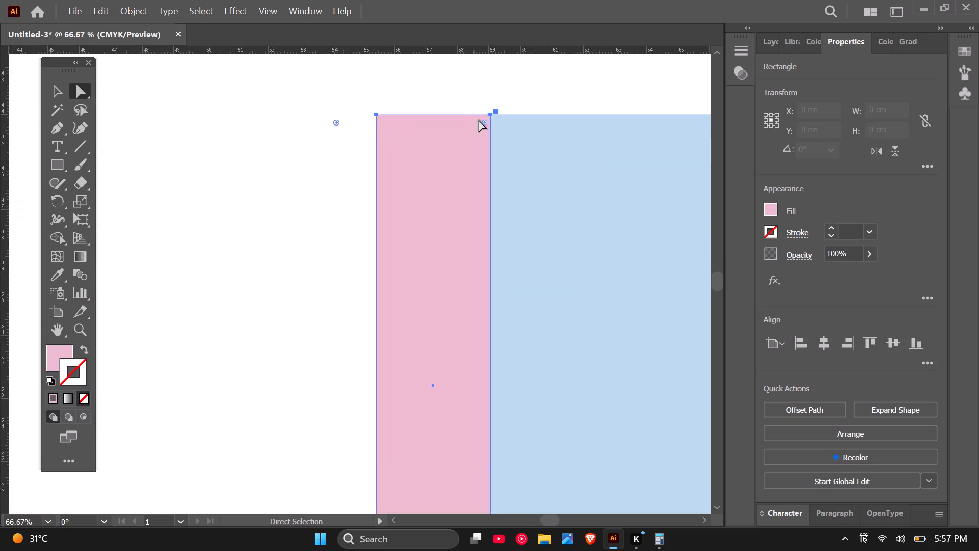
{"action": "scroll", "coordinate": [492, 115], "scroll_direction": "up", "scroll_amount": 6}
{"action": "scroll", "coordinate": [510, 113], "scroll_direction": "down", "scroll_amount": 7}
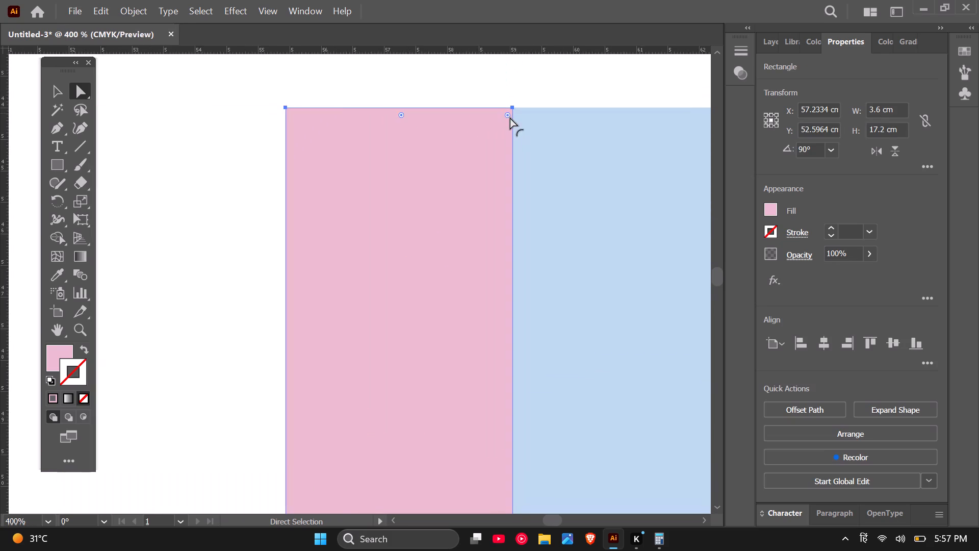
{"action": "scroll", "coordinate": [510, 117], "scroll_direction": "down", "scroll_amount": 2}
{"action": "scroll", "coordinate": [443, 127], "scroll_direction": "up", "scroll_amount": 11}
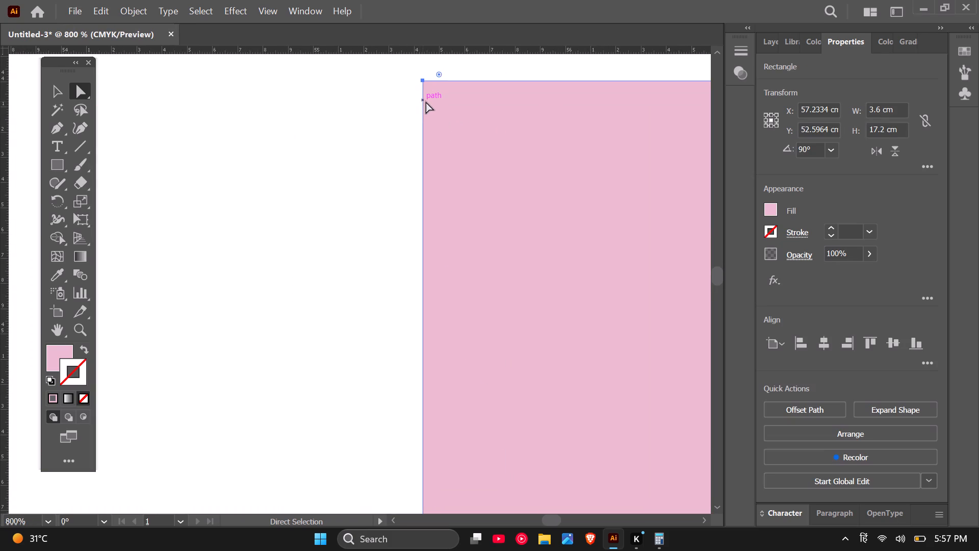
{"action": "scroll", "coordinate": [432, 95], "scroll_direction": "up", "scroll_amount": 4}
{"action": "scroll", "coordinate": [398, 236], "scroll_direction": "down", "scroll_amount": 2}
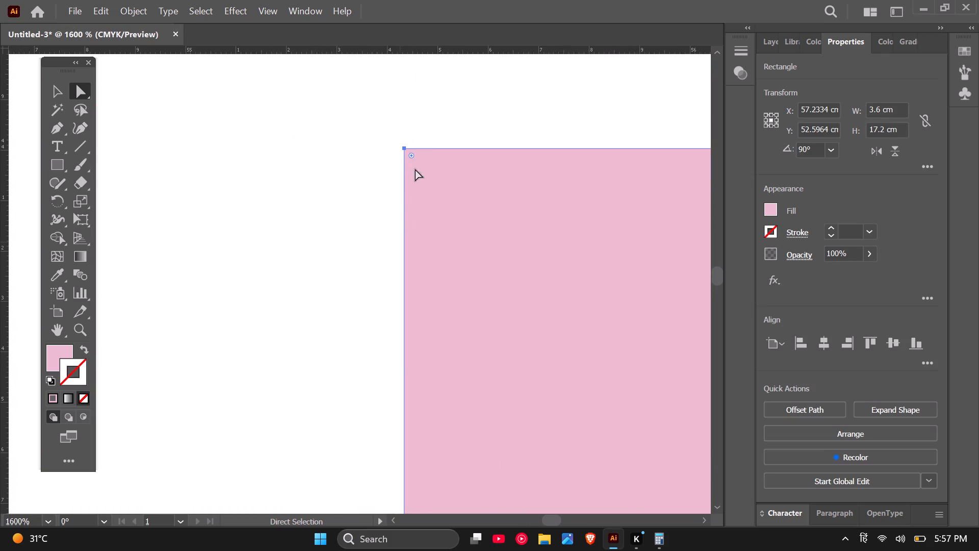
{"action": "scroll", "coordinate": [419, 140], "scroll_direction": "up", "scroll_amount": 7}
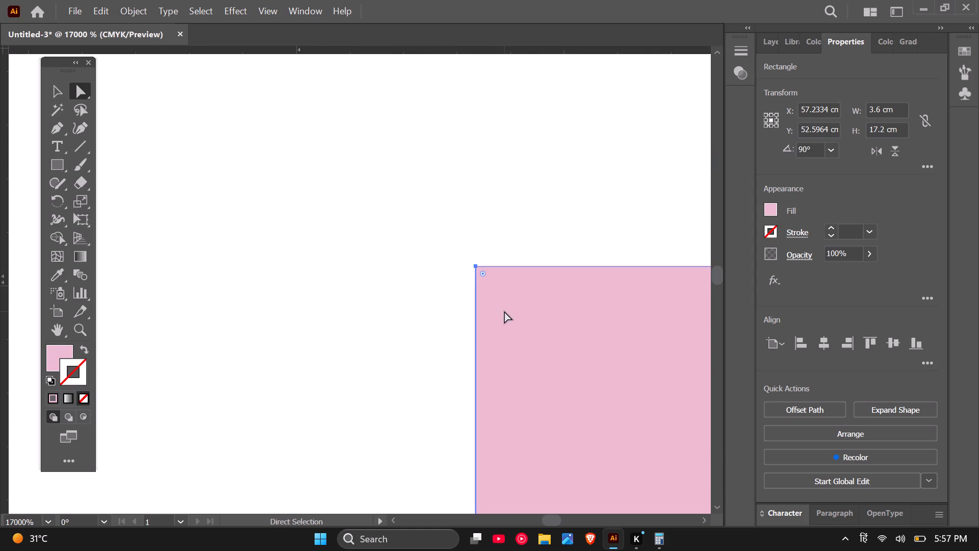
{"action": "scroll", "coordinate": [504, 311], "scroll_direction": "down", "scroll_amount": 18}
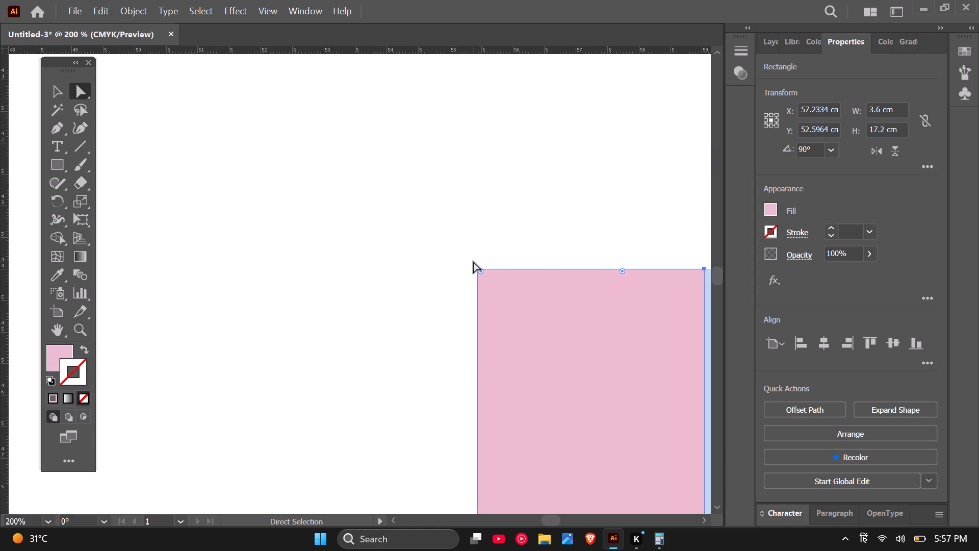
{"action": "scroll", "coordinate": [473, 261], "scroll_direction": "down", "scroll_amount": 6}
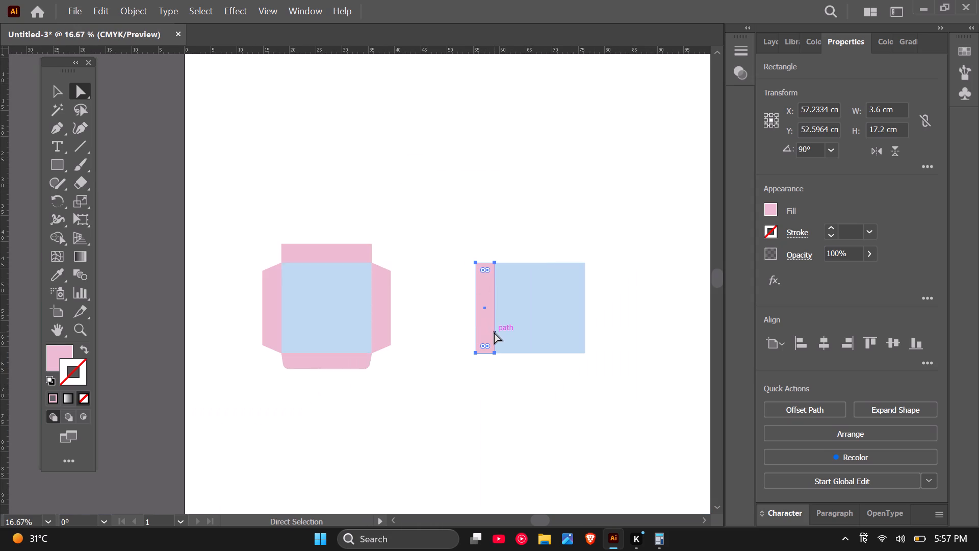
{"action": "scroll", "coordinate": [494, 332], "scroll_direction": "up", "scroll_amount": 3}
{"action": "scroll", "coordinate": [494, 332], "scroll_direction": "down", "scroll_amount": 2}
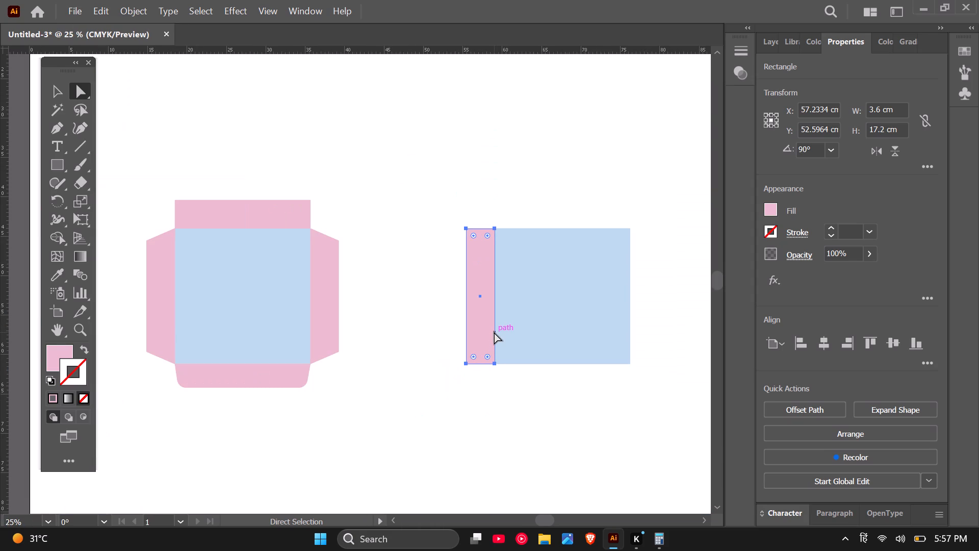
{"action": "scroll", "coordinate": [400, 324], "scroll_direction": "down", "scroll_amount": 1}
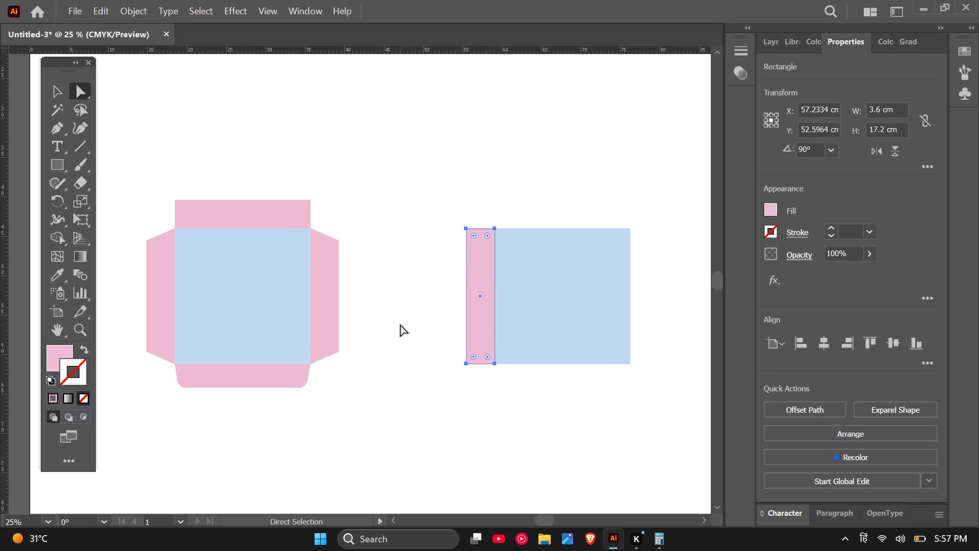
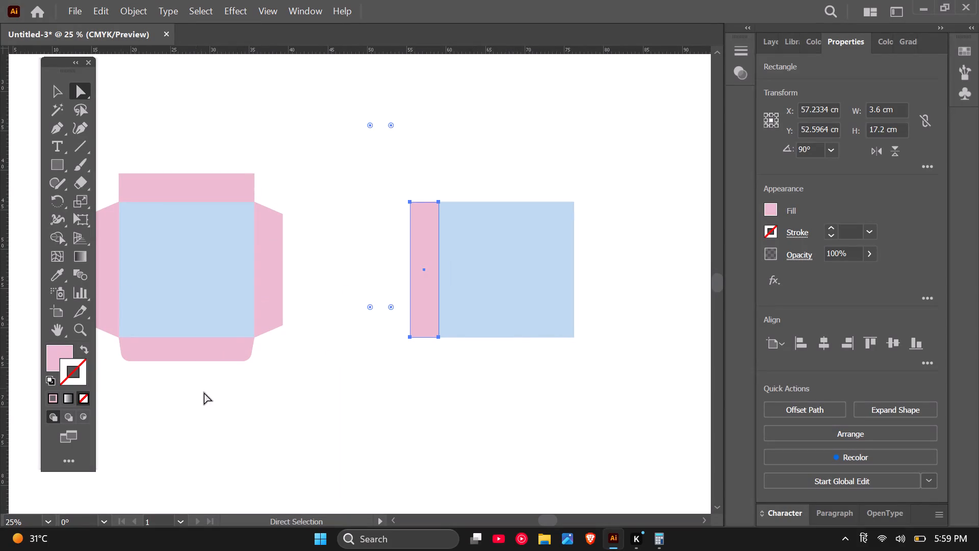
Draw a 3.6 × 3.6 cm rectangle in the empty area below the separate blue square.
{"action": "left_click", "coordinate": [58, 169]}
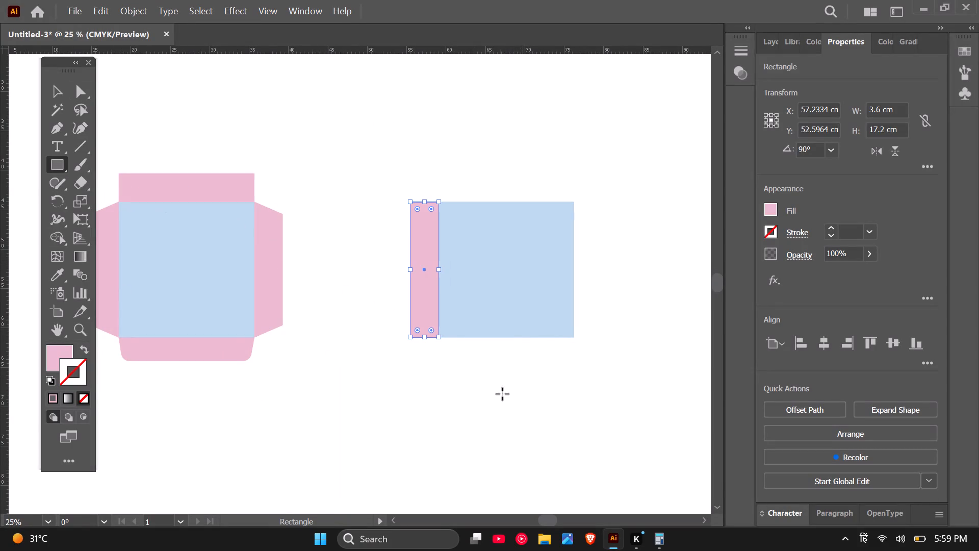
{"action": "left_click", "coordinate": [495, 394]}
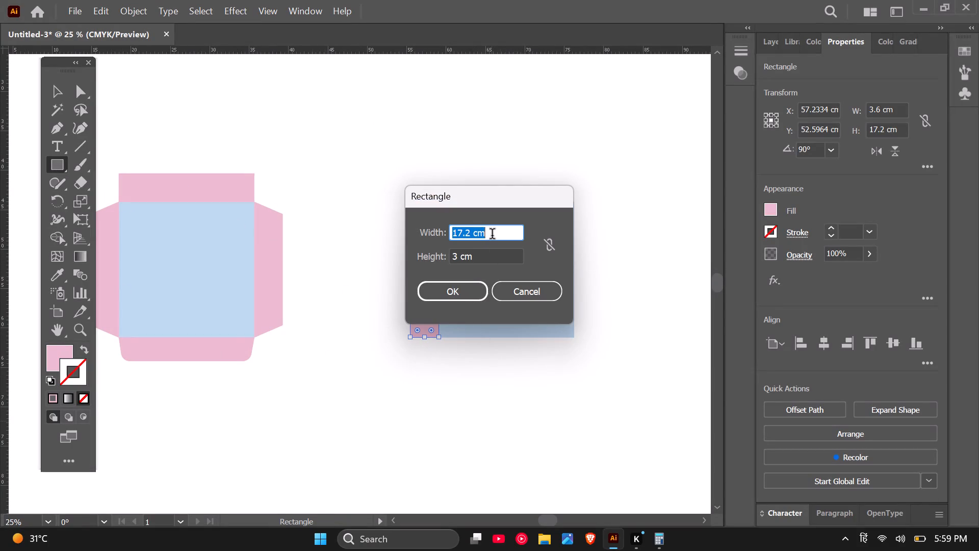
{"action": "left_click", "coordinate": [485, 256]}
{"action": "left_click_drag", "start_coordinate": [485, 256], "coordinate": [448, 260]}
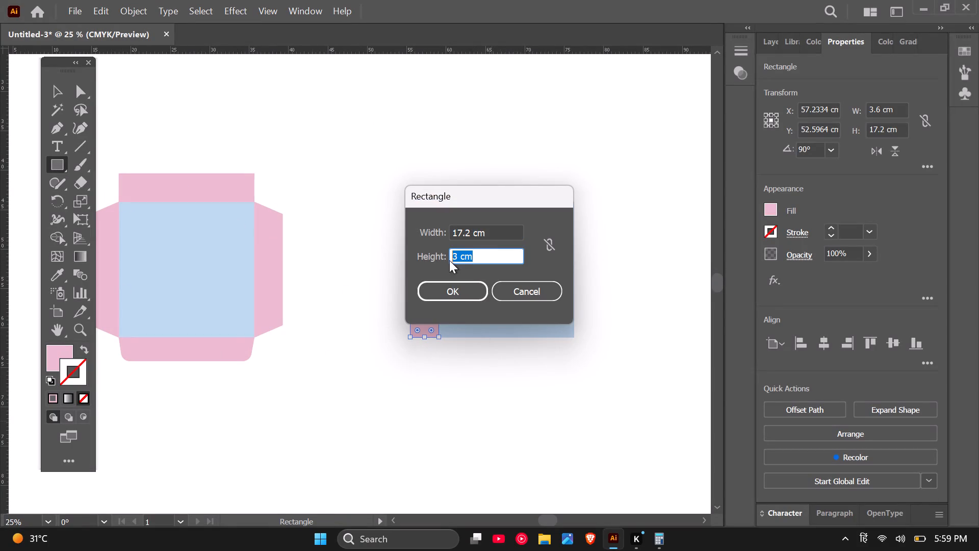
{"action": "type", "text": "3.6"}
{"action": "left_click_drag", "start_coordinate": [498, 250], "coordinate": [442, 262]}
{"action": "left_click_drag", "start_coordinate": [466, 260], "coordinate": [445, 260]}
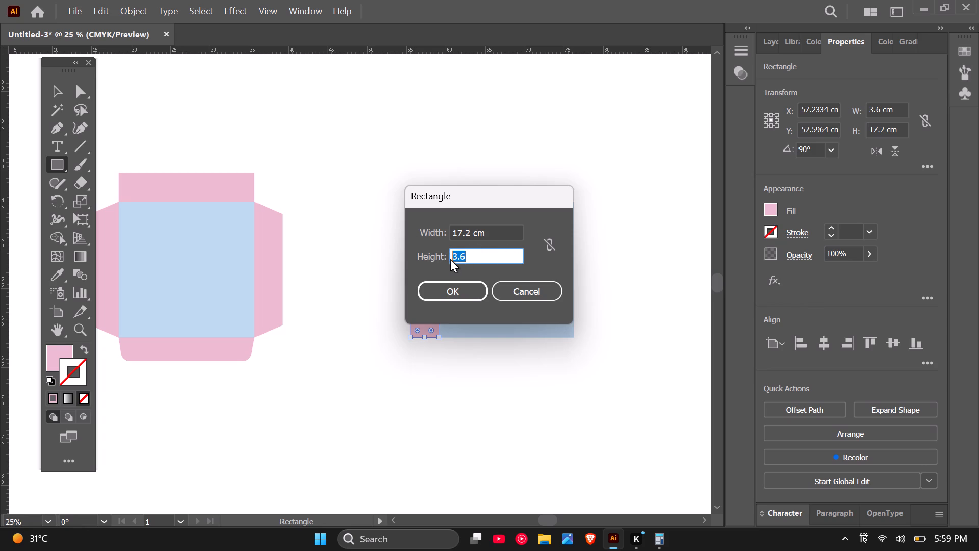
{"action": "key", "text": "ctrl+c"}
{"action": "left_click_drag", "start_coordinate": [502, 237], "coordinate": [447, 244]}
{"action": "key", "text": "ctrl+v"}
{"action": "left_click", "coordinate": [501, 217]}
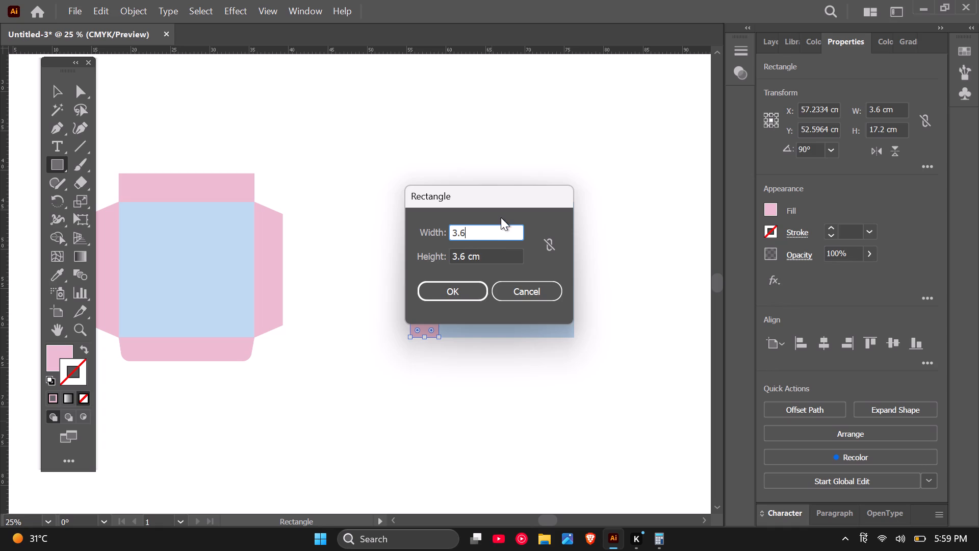
{"action": "left_click", "coordinate": [467, 294]}
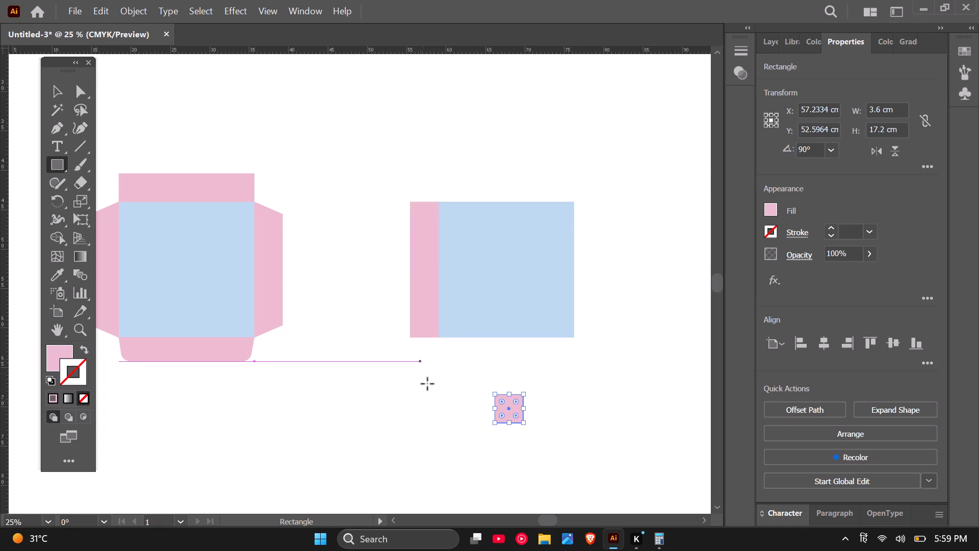
Change the small 3.6 cm square's fill to light grey D3D1D2.
{"action": "scroll", "coordinate": [456, 420], "scroll_direction": "up", "scroll_amount": 2}
{"action": "scroll", "coordinate": [480, 356], "scroll_direction": "down", "scroll_amount": 1}
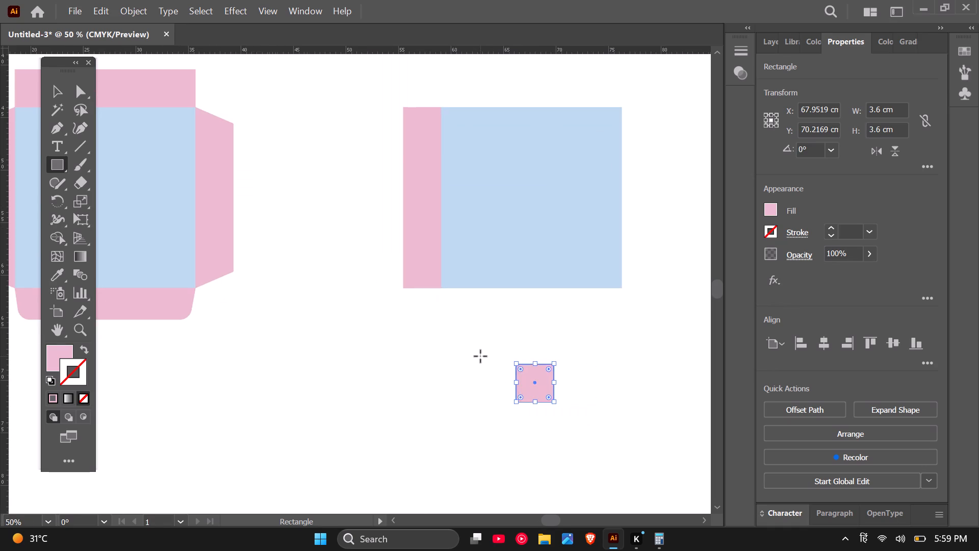
{"action": "scroll", "coordinate": [414, 336], "scroll_direction": "down", "scroll_amount": 1}
{"action": "scroll", "coordinate": [455, 347], "scroll_direction": "up", "scroll_amount": 1}
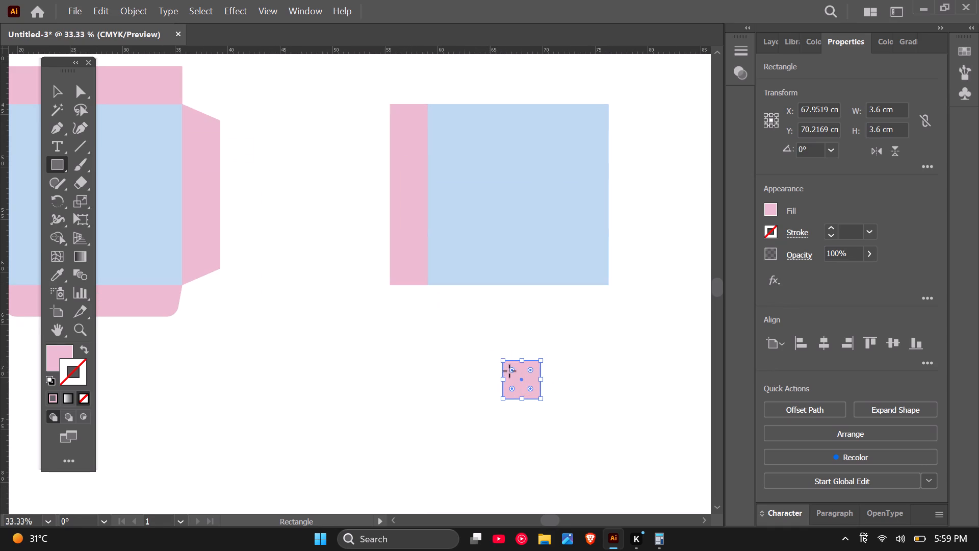
{"action": "scroll", "coordinate": [514, 373], "scroll_direction": "up", "scroll_amount": 1}
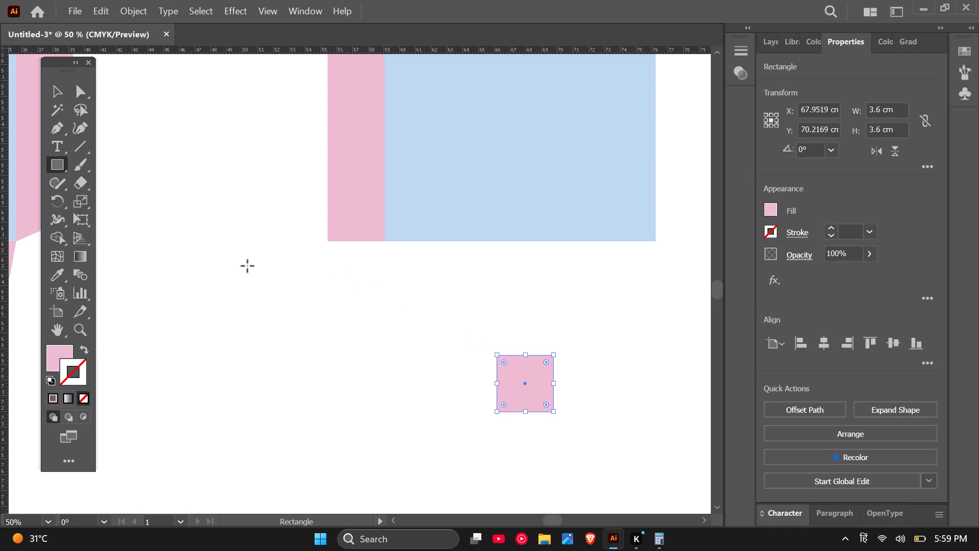
{"action": "double_click", "coordinate": [60, 352]}
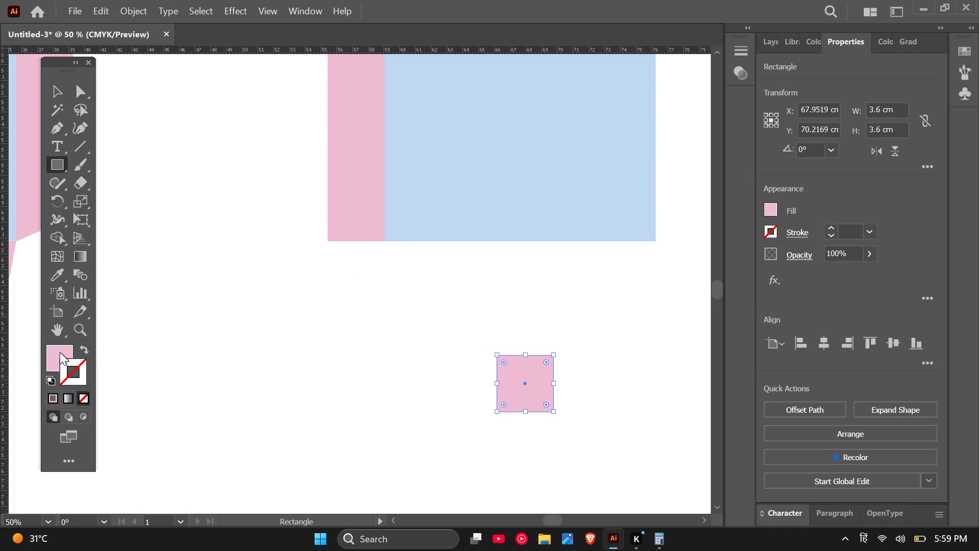
{"action": "left_click", "coordinate": [60, 352]}
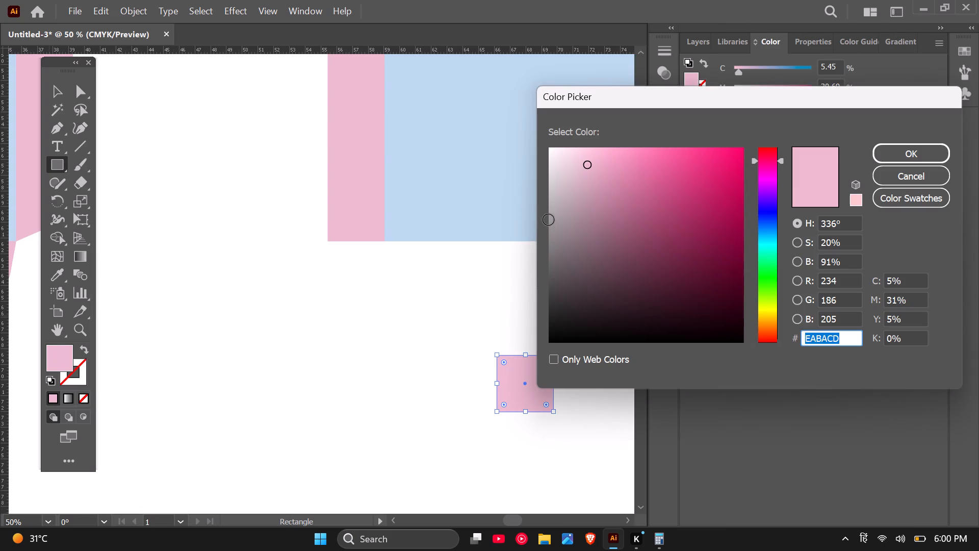
{"action": "left_click", "coordinate": [553, 201]}
{"action": "left_click", "coordinate": [552, 193]}
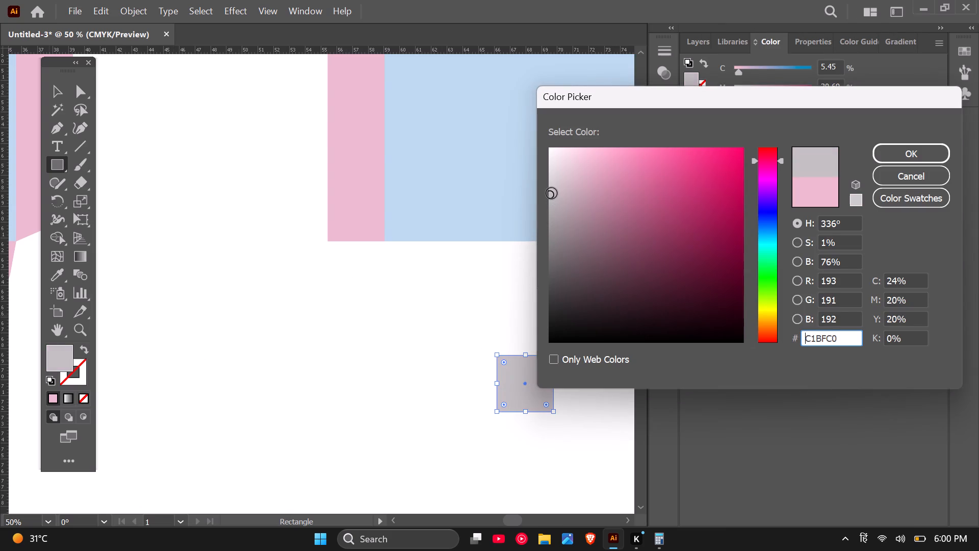
{"action": "left_click", "coordinate": [552, 184]}
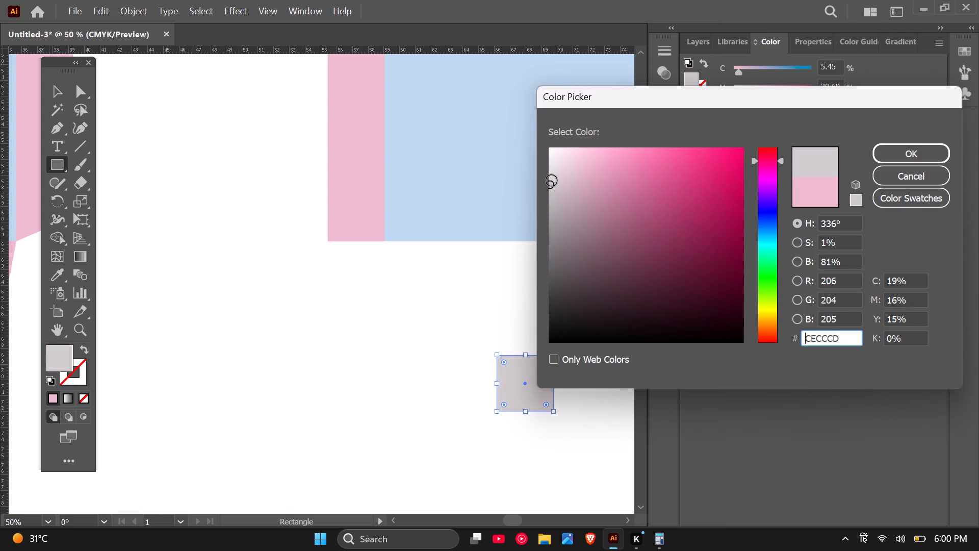
{"action": "left_click", "coordinate": [552, 180]}
{"action": "left_click", "coordinate": [893, 152]}
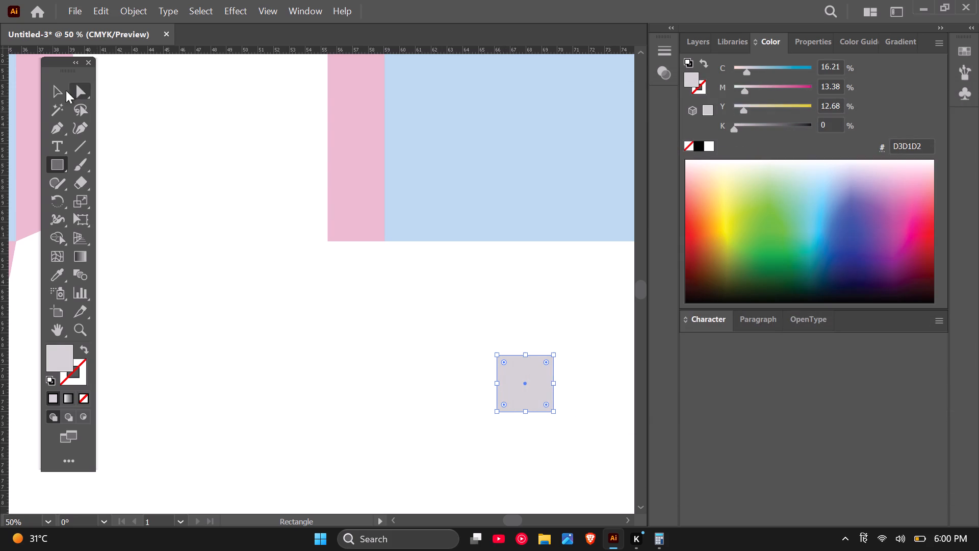
Move the light grey square flush against the bottom end of the upright pink strip, aligned with its sides, and deselect.
{"action": "left_click", "coordinate": [60, 88]}
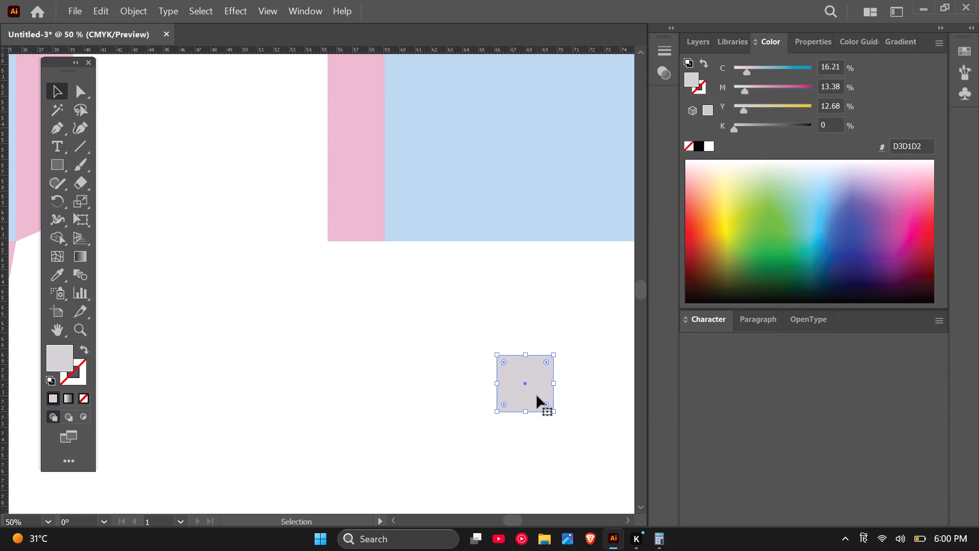
{"action": "left_click_drag", "start_coordinate": [537, 396], "coordinate": [367, 293]}
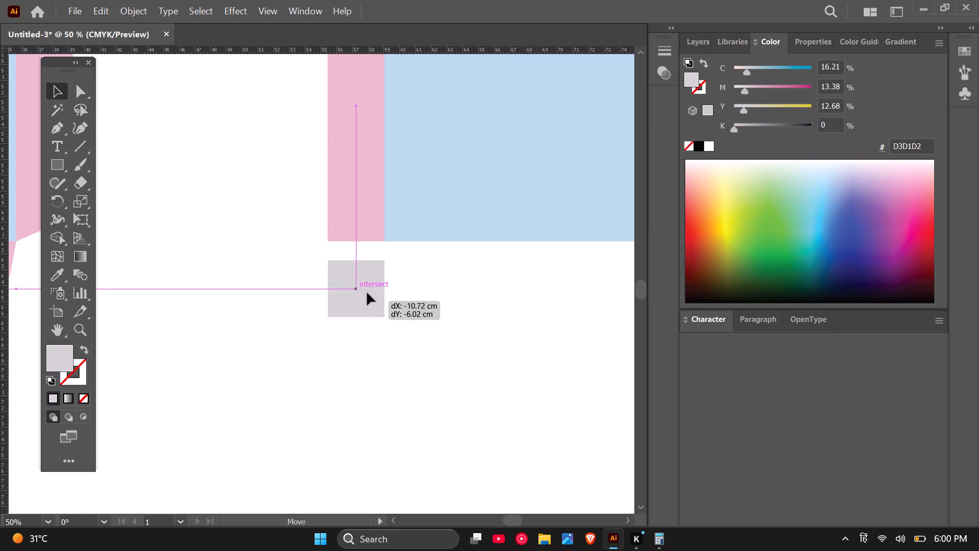
{"action": "left_click_drag", "start_coordinate": [367, 293], "coordinate": [367, 283]}
{"action": "left_click", "coordinate": [369, 337]}
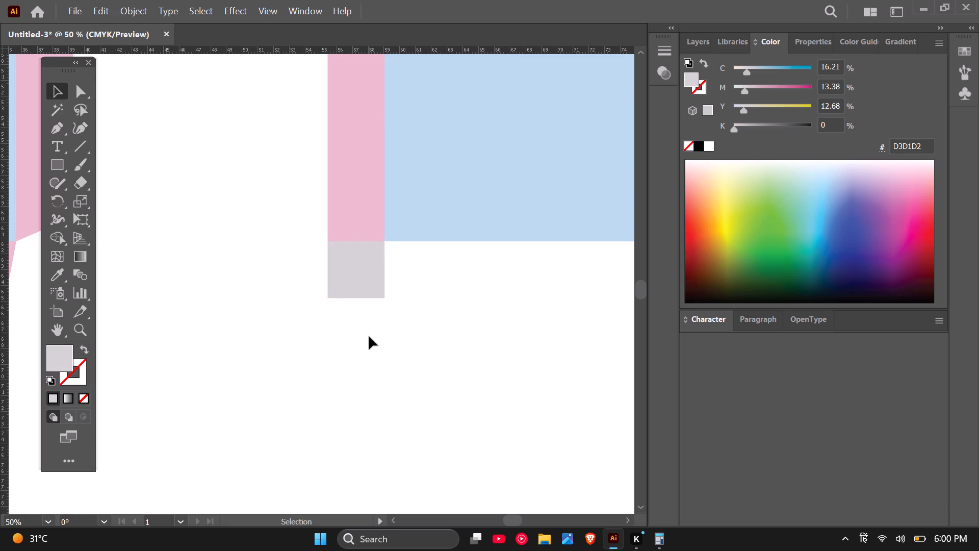
Place a horizontal guide across the grey square, about 0.5 cm below its top edge.
{"action": "scroll", "coordinate": [341, 278], "scroll_direction": "up", "scroll_amount": 4}
{"action": "scroll", "coordinate": [287, 124], "scroll_direction": "up", "scroll_amount": 3}
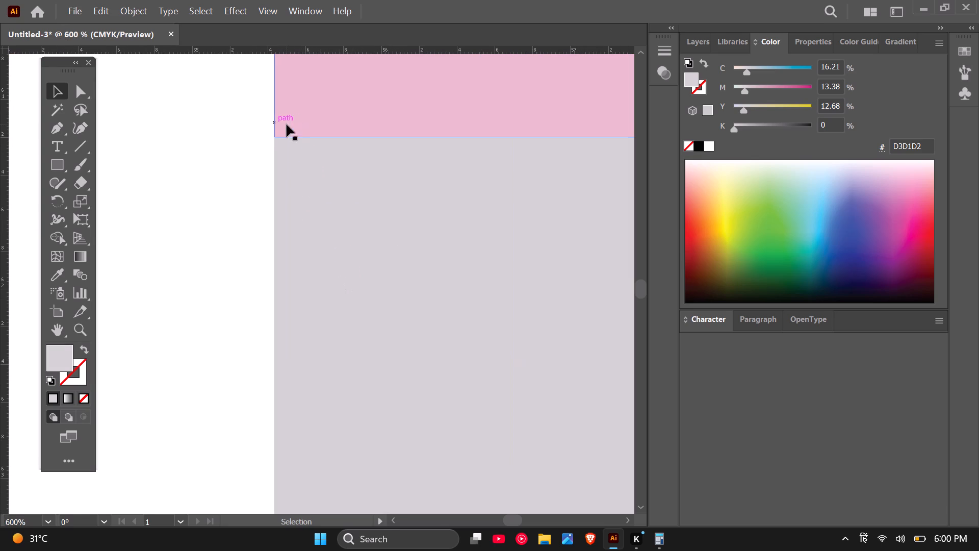
{"action": "scroll", "coordinate": [278, 213], "scroll_direction": "down", "scroll_amount": 2}
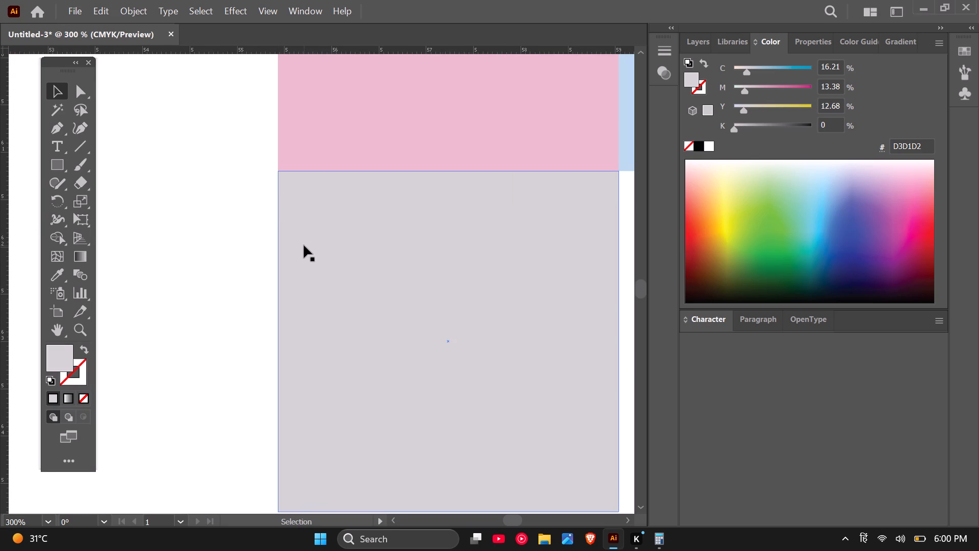
{"action": "scroll", "coordinate": [214, 243], "scroll_direction": "down", "scroll_amount": 1}
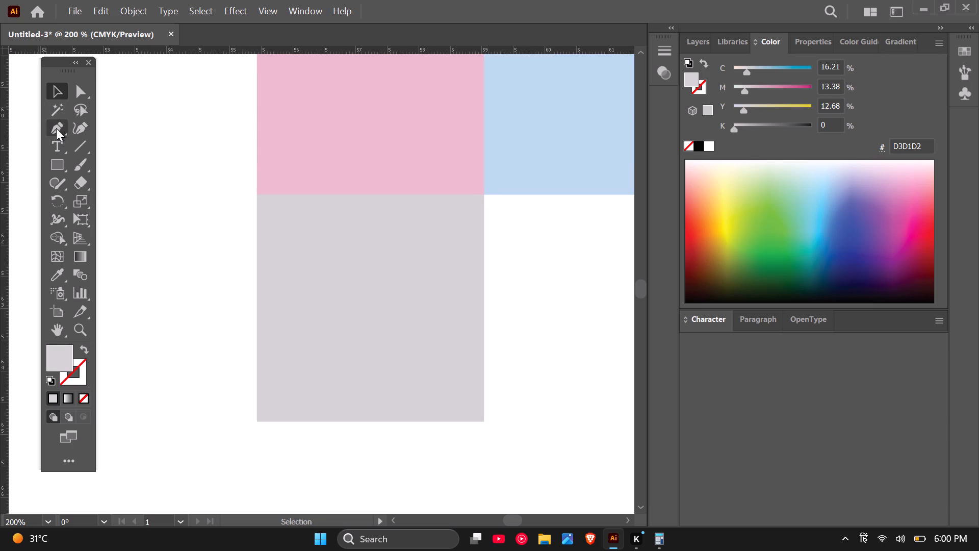
{"action": "left_click_drag", "start_coordinate": [56, 128], "coordinate": [106, 144]}
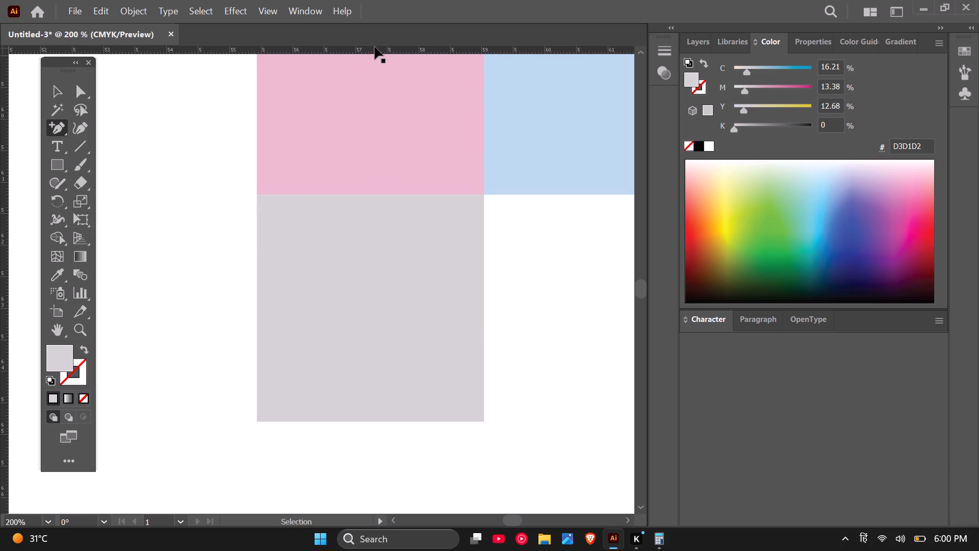
{"action": "left_click_drag", "start_coordinate": [374, 48], "coordinate": [373, 227]}
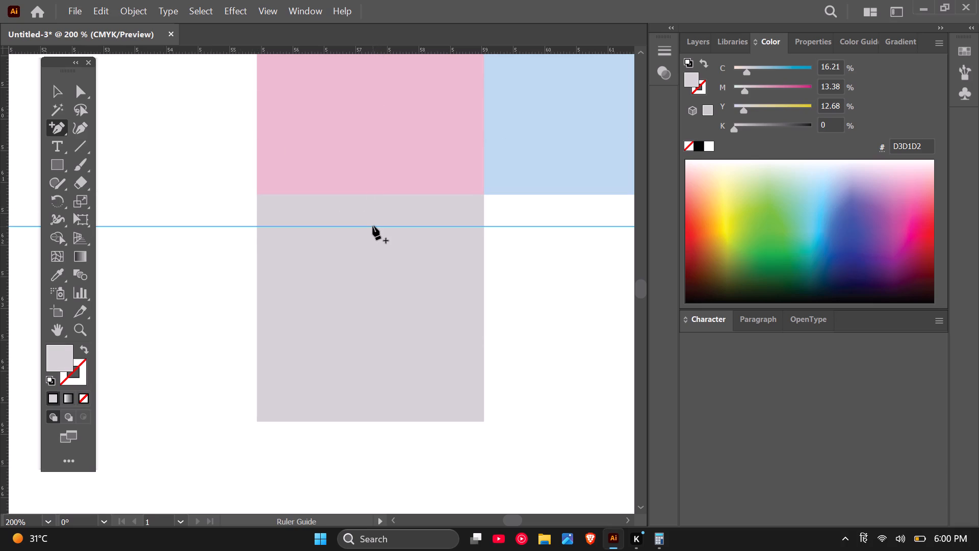
Add anchor points where the guide crosses the grey square's two side edges.
{"action": "scroll", "coordinate": [266, 224], "scroll_direction": "up", "scroll_amount": 3}
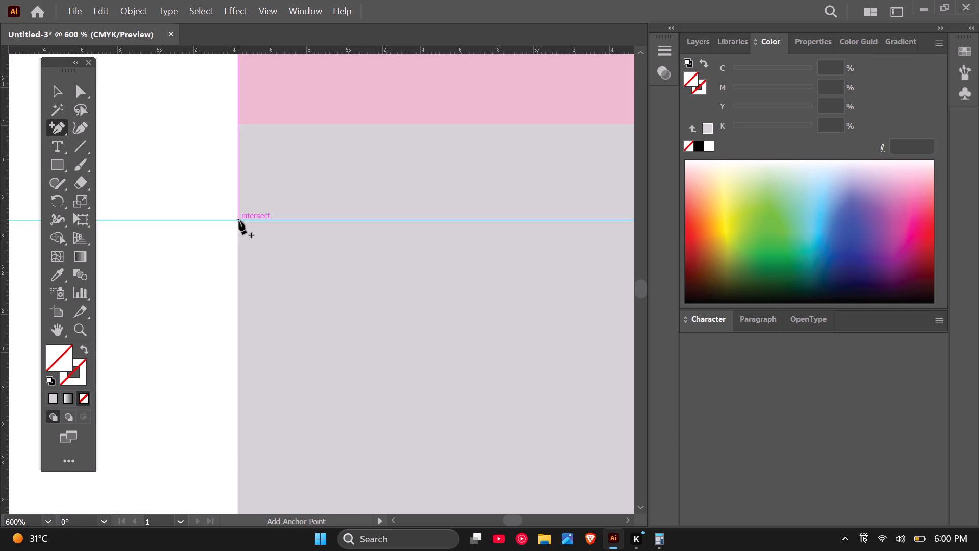
{"action": "left_click", "coordinate": [239, 220]}
{"action": "scroll", "coordinate": [237, 227], "scroll_direction": "down", "scroll_amount": 3}
{"action": "scroll", "coordinate": [458, 230], "scroll_direction": "up", "scroll_amount": 3}
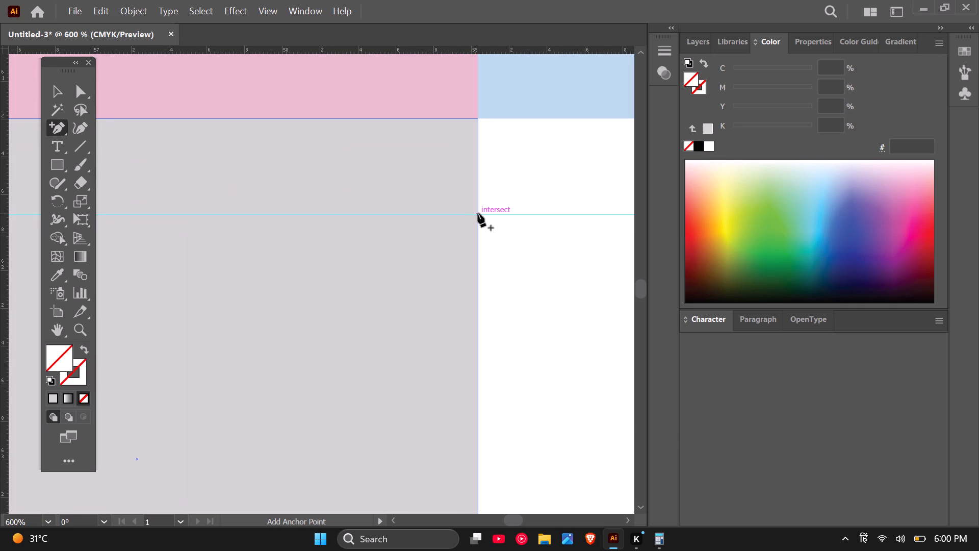
{"action": "left_click", "coordinate": [477, 213]}
{"action": "scroll", "coordinate": [474, 214], "scroll_direction": "down", "scroll_amount": 2}
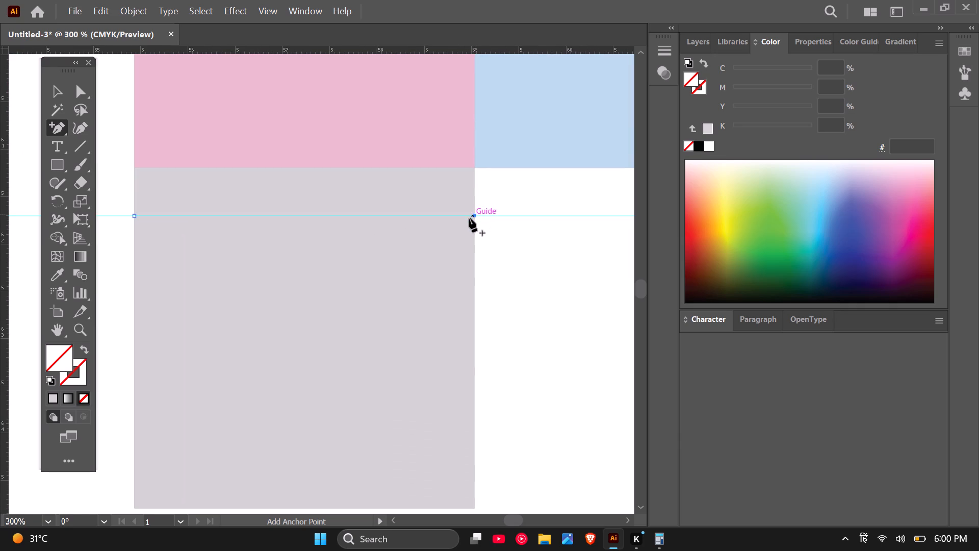
{"action": "scroll", "coordinate": [467, 221], "scroll_direction": "down", "scroll_amount": 2}
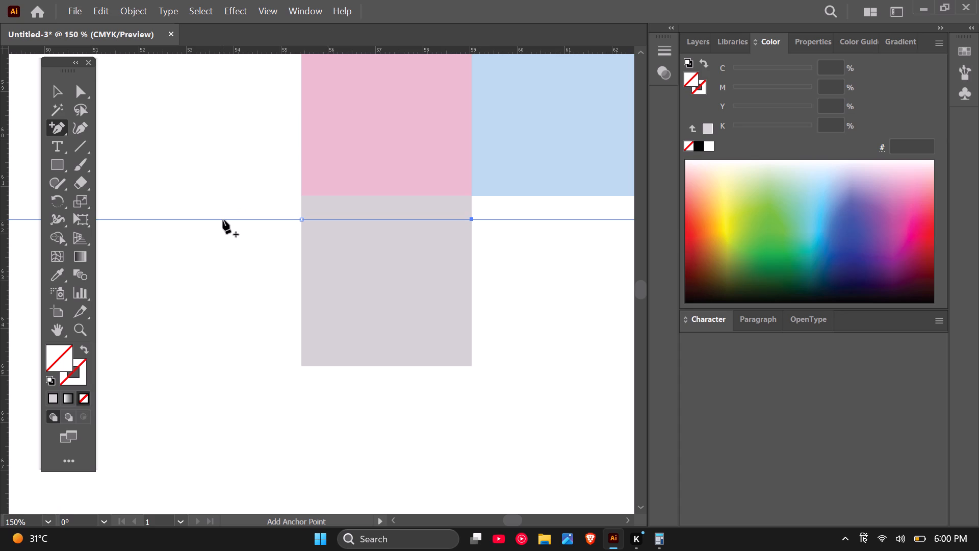
Place a second horizontal guide across the grey square, about 0.9 cm below its top edge.
{"action": "left_click", "coordinate": [59, 91]}
{"action": "scroll", "coordinate": [307, 229], "scroll_direction": "up", "scroll_amount": 2}
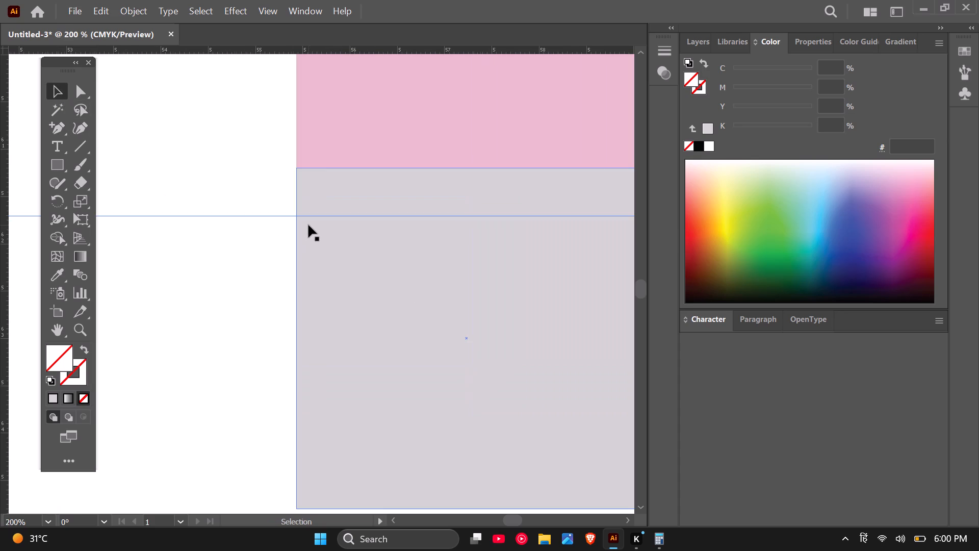
{"action": "scroll", "coordinate": [287, 224], "scroll_direction": "down", "scroll_amount": 2}
{"action": "scroll", "coordinate": [319, 233], "scroll_direction": "up", "scroll_amount": 1}
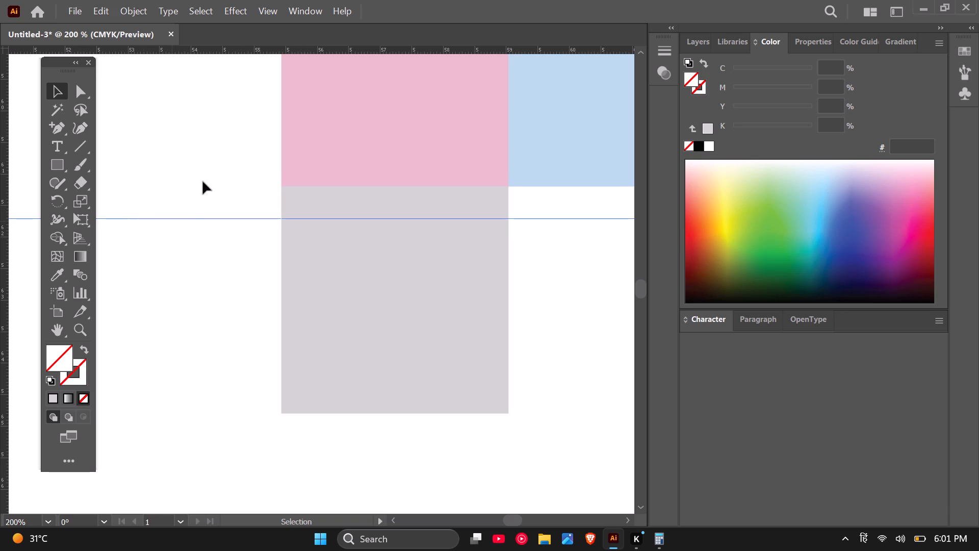
{"action": "left_click_drag", "start_coordinate": [282, 46], "coordinate": [272, 153]}
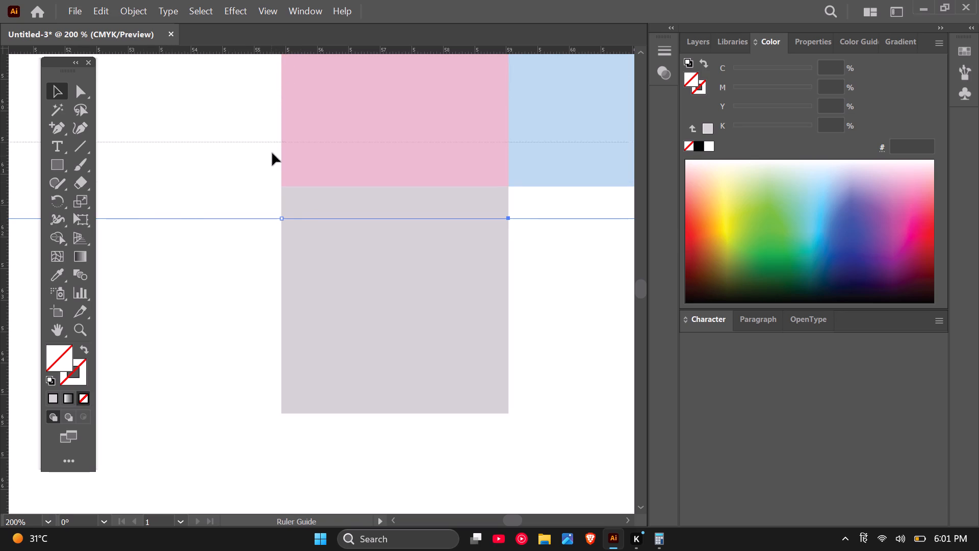
{"action": "left_click_drag", "start_coordinate": [272, 153], "coordinate": [274, 240]}
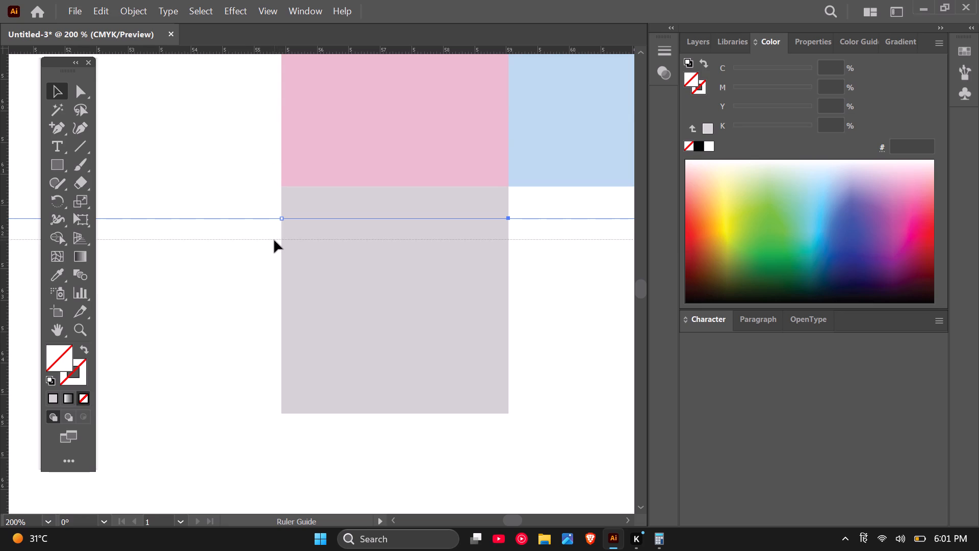
{"action": "left_click_drag", "start_coordinate": [274, 240], "coordinate": [273, 241]}
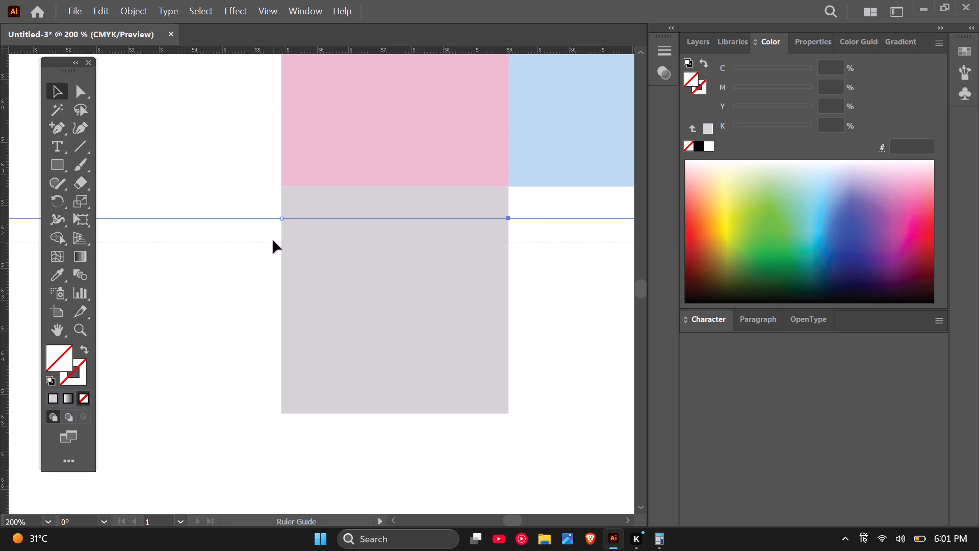
{"action": "left_click_drag", "start_coordinate": [273, 241], "coordinate": [273, 242]}
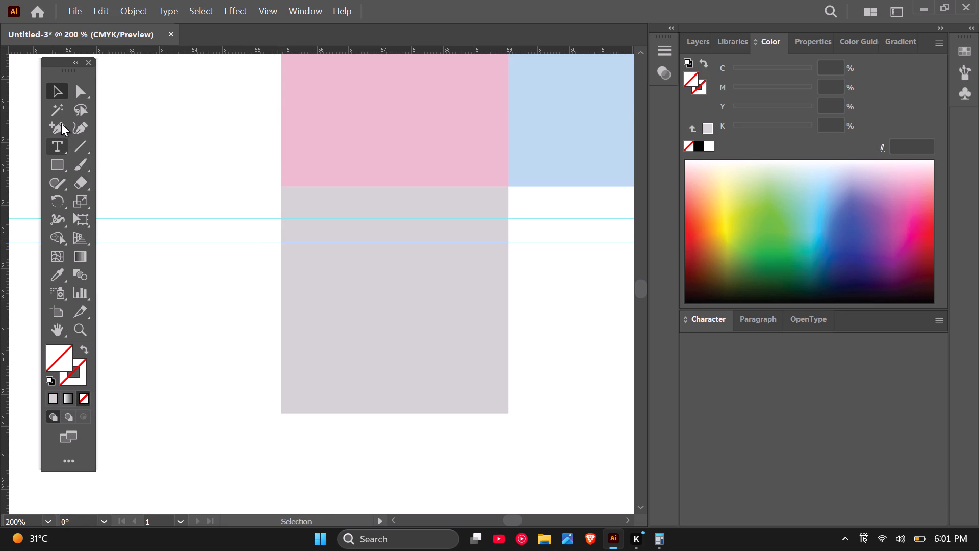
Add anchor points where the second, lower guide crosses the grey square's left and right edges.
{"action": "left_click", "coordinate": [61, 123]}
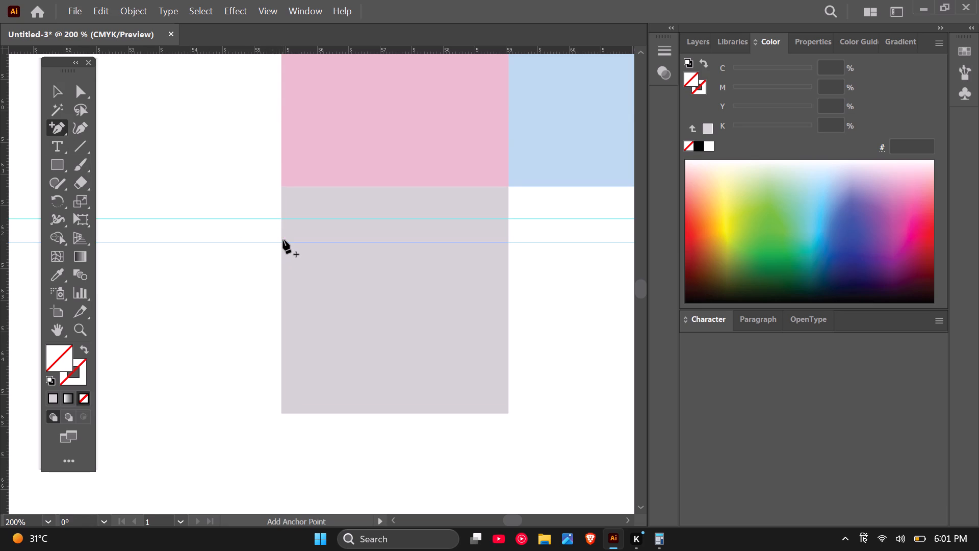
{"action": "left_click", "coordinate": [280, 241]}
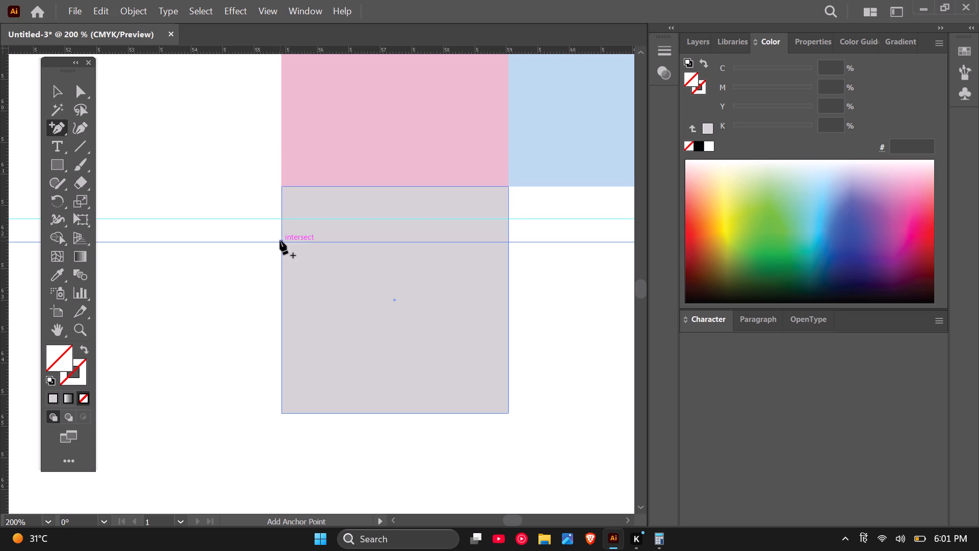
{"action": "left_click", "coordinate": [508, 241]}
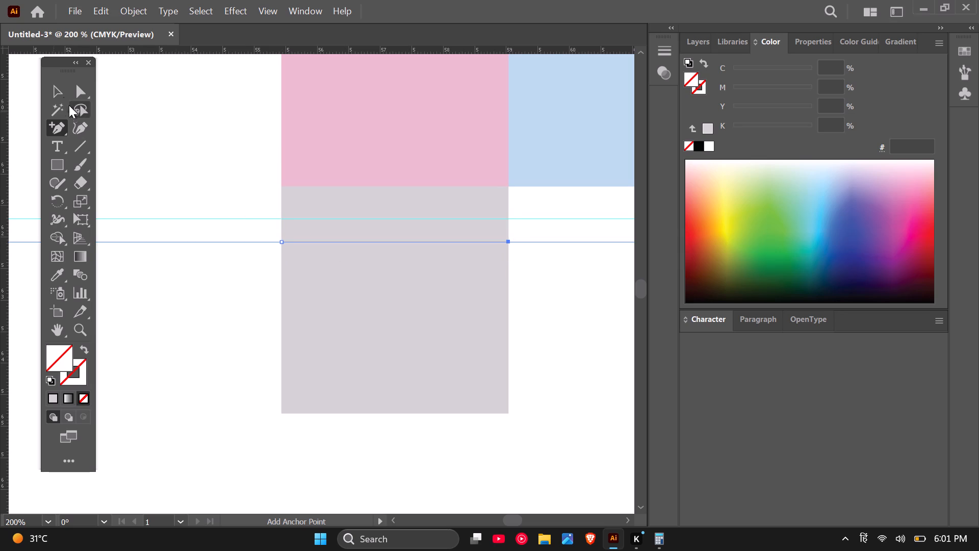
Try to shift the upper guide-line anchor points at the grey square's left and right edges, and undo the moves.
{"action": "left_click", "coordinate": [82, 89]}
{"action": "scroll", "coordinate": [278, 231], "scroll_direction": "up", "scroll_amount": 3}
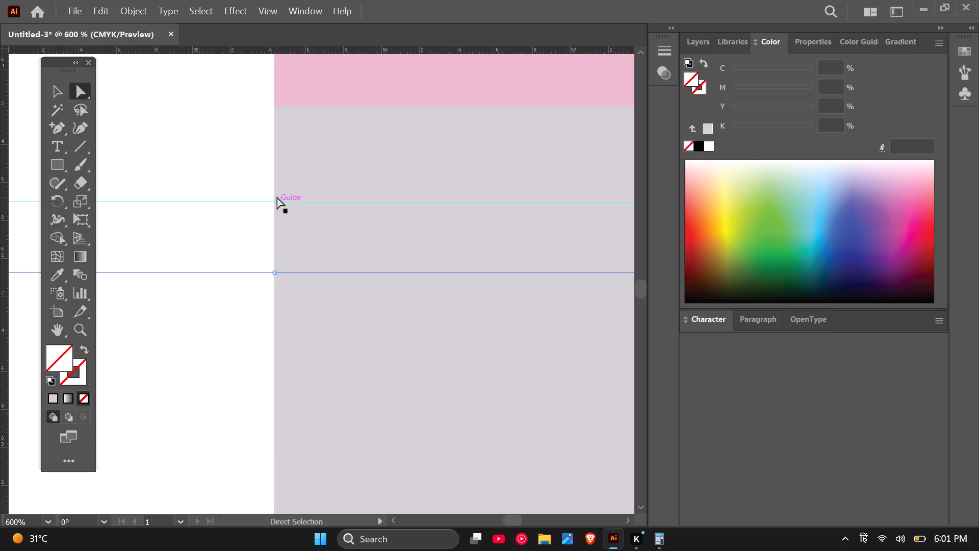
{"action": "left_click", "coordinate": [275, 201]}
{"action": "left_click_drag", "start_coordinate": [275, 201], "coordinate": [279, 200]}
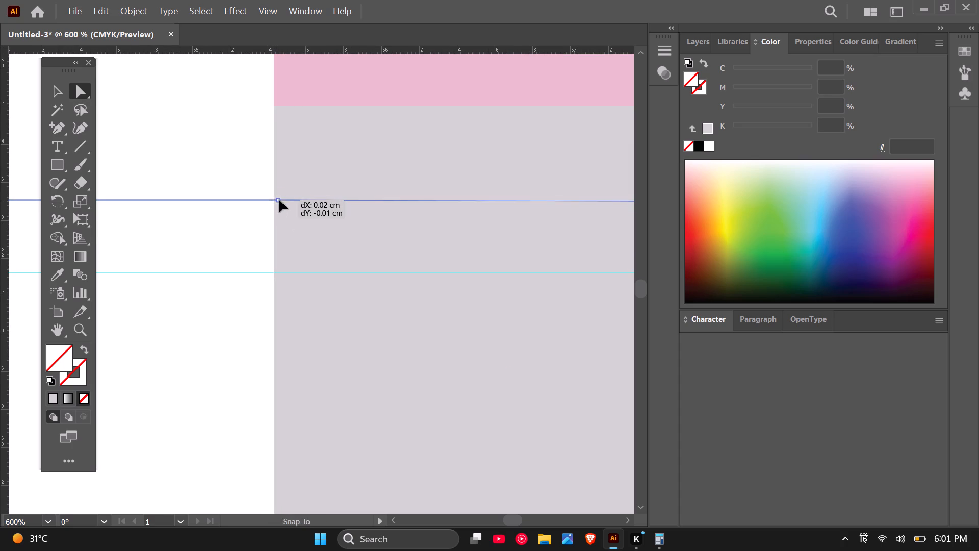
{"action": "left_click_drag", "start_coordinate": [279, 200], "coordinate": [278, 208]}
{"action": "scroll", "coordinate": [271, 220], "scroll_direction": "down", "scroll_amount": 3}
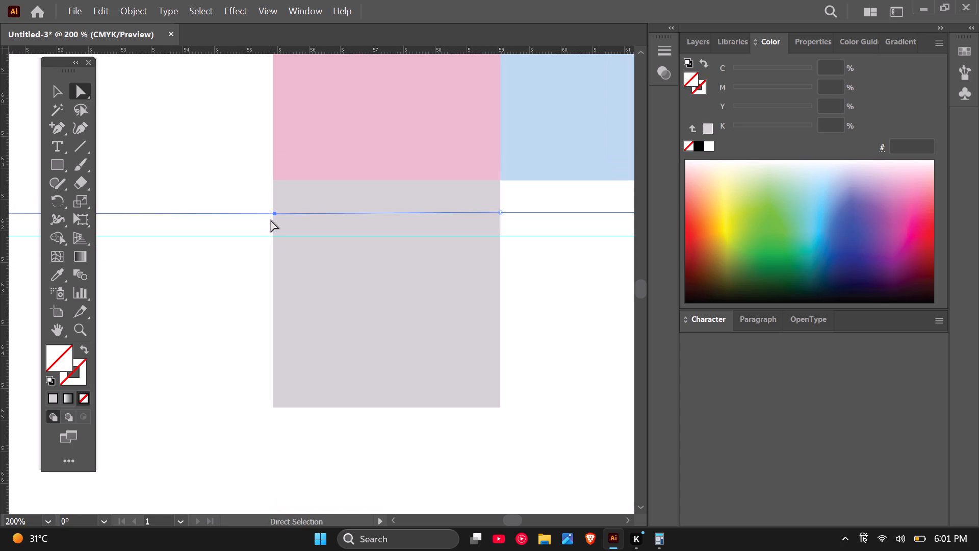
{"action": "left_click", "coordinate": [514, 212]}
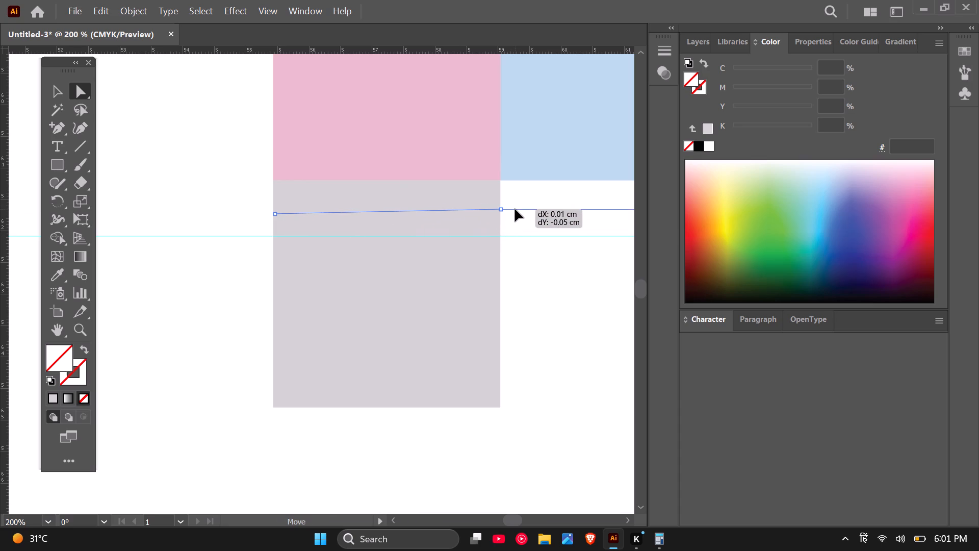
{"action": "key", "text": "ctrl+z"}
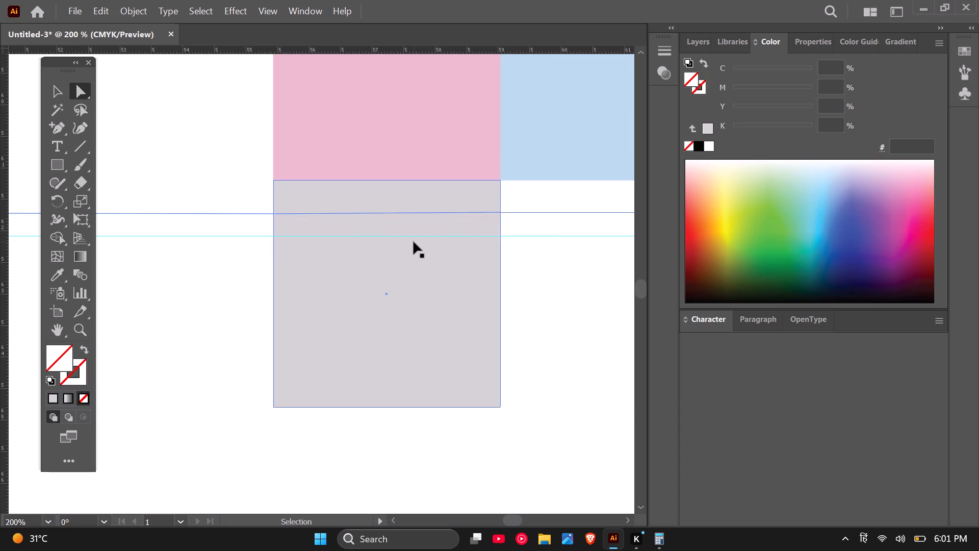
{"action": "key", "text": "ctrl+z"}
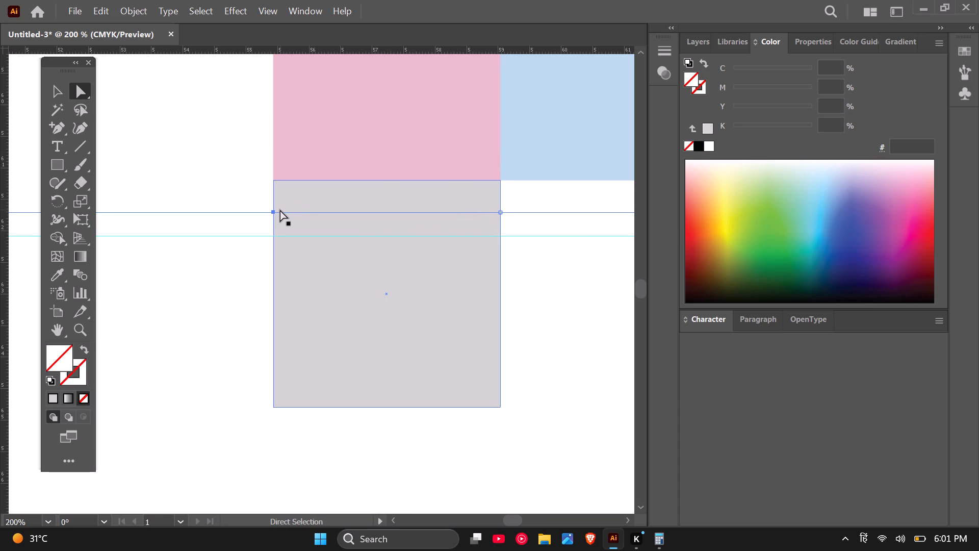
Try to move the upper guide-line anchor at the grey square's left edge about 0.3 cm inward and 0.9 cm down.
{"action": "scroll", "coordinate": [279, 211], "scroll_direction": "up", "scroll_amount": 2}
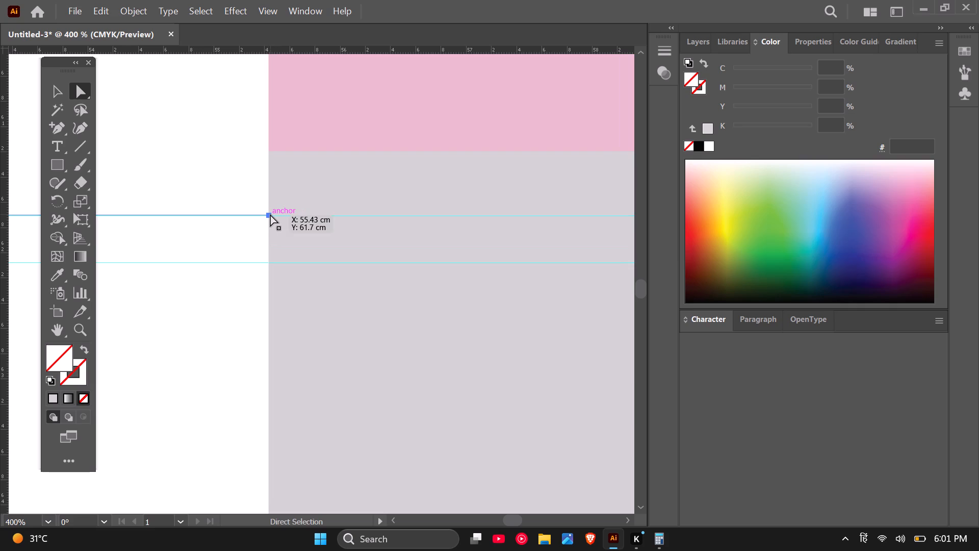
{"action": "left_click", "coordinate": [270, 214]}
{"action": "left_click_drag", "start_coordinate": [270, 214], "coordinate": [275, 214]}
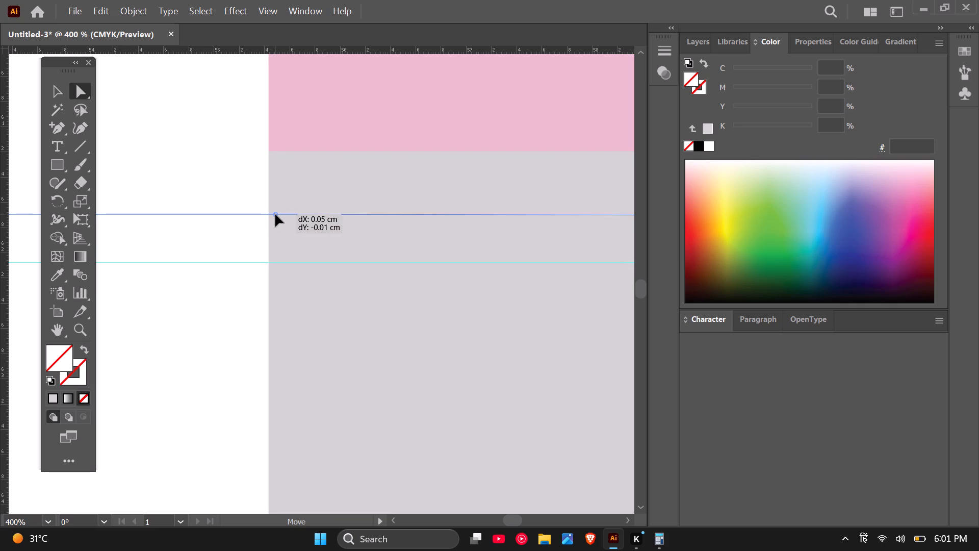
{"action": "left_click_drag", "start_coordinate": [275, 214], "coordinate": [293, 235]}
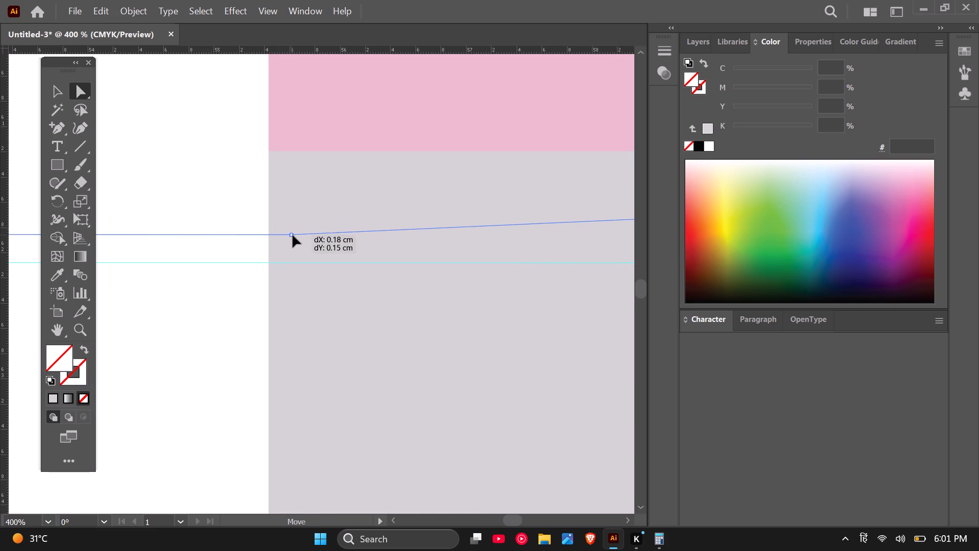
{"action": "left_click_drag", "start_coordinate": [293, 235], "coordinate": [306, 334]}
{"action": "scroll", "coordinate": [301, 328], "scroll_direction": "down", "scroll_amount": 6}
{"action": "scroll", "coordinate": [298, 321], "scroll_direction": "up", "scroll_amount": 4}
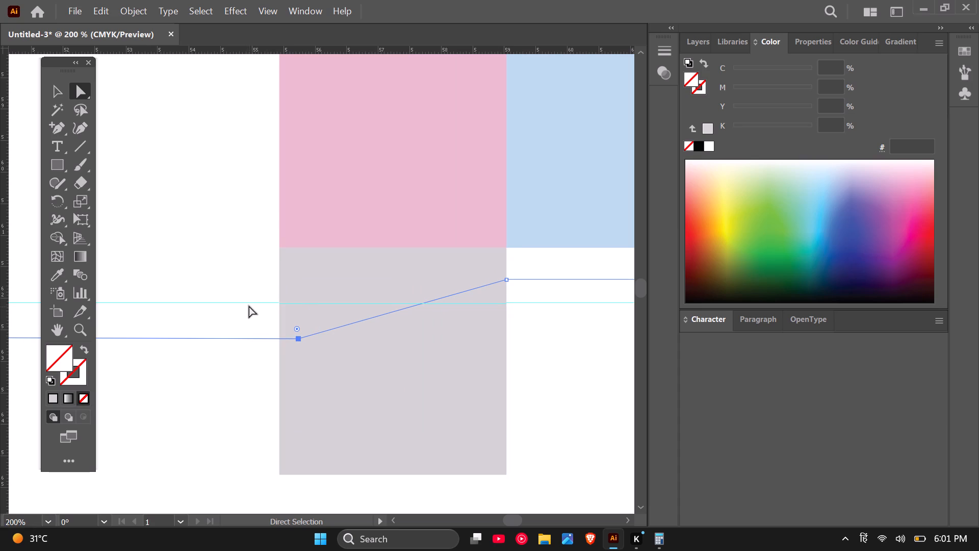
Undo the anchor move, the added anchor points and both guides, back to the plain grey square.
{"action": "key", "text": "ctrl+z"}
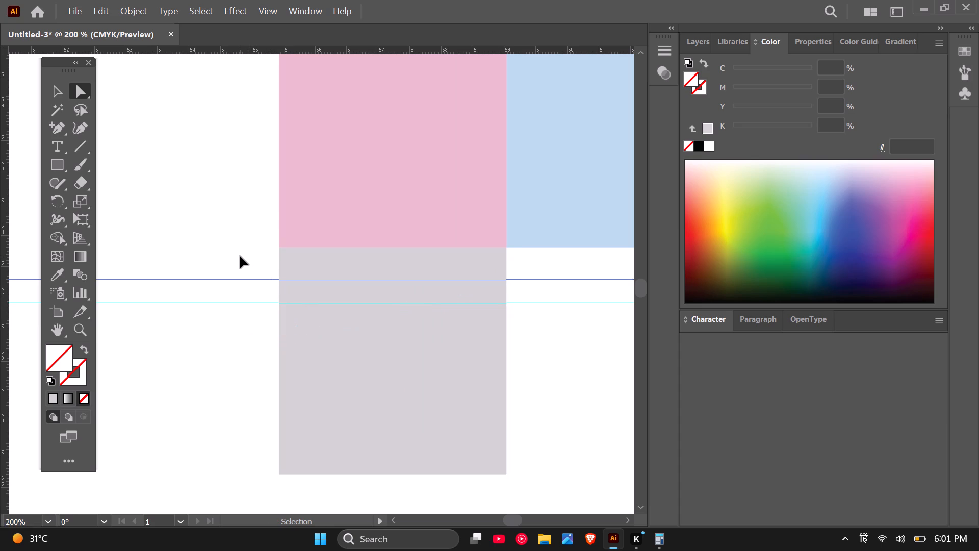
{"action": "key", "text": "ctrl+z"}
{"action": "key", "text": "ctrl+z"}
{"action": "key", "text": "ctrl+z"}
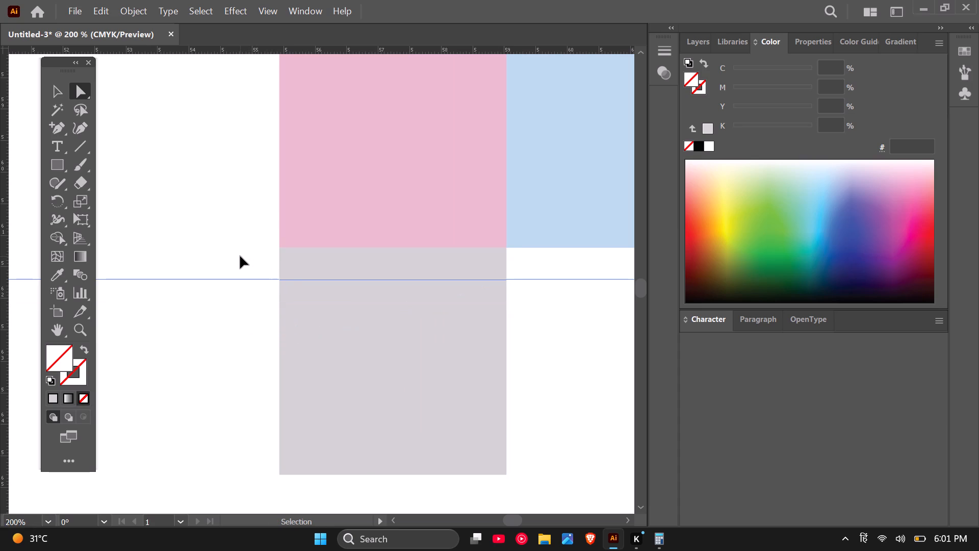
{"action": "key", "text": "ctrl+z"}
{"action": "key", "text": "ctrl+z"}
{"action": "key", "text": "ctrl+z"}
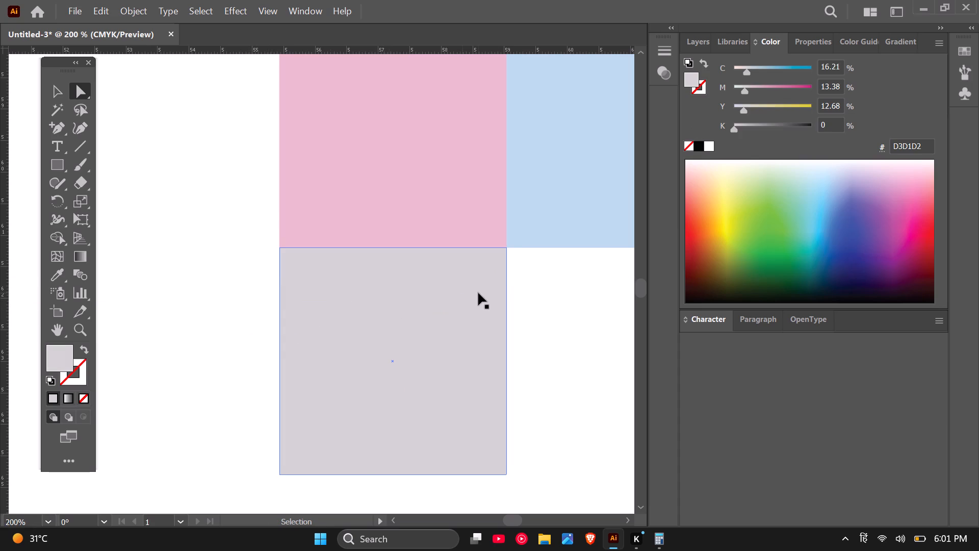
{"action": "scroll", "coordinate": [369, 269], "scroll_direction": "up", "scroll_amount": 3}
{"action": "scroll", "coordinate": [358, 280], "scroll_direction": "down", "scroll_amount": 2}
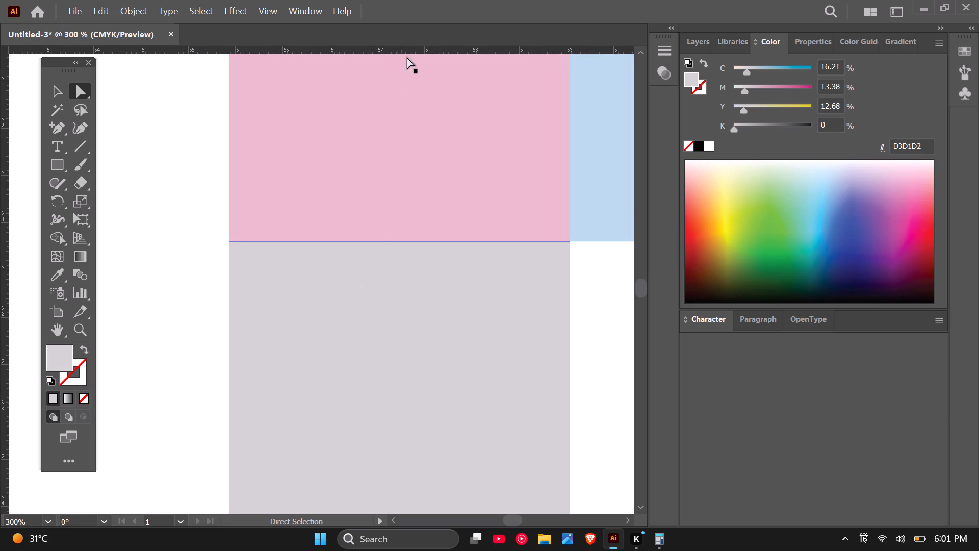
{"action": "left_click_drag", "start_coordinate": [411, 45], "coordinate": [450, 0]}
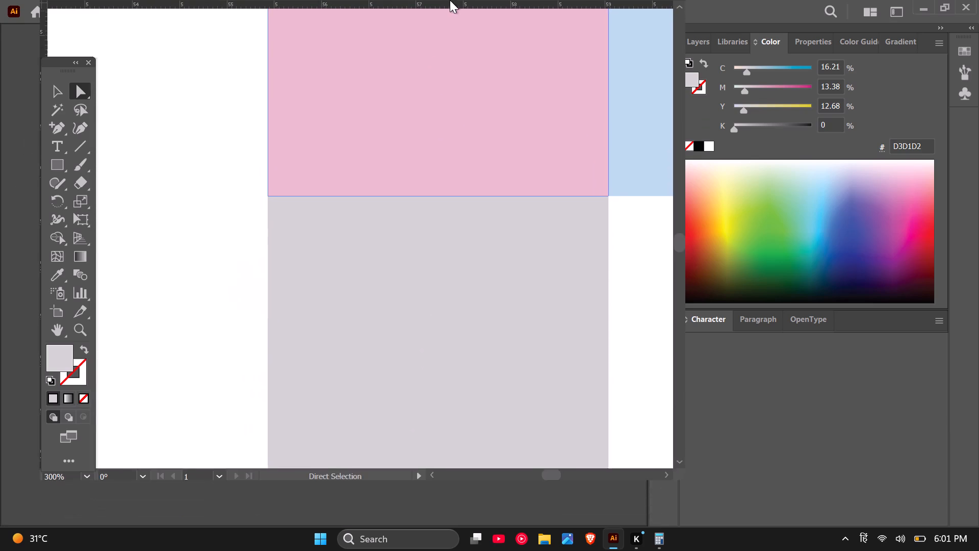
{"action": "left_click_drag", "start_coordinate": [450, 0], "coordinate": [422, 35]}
Place a horizontal guide across the grey square, about 0.65 cm below its top edge.
{"action": "scroll", "coordinate": [373, 239], "scroll_direction": "down", "scroll_amount": 1}
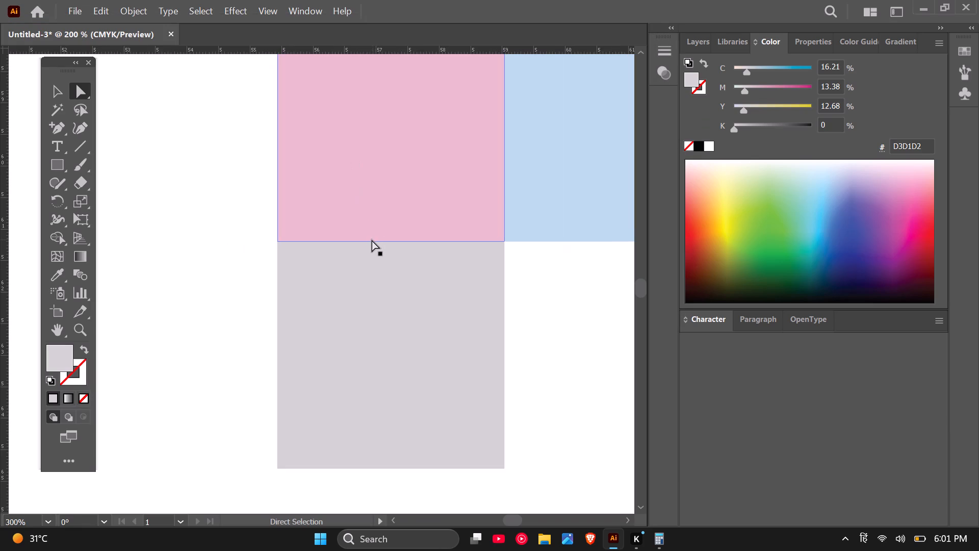
{"action": "scroll", "coordinate": [390, 248], "scroll_direction": "down", "scroll_amount": 1}
{"action": "scroll", "coordinate": [384, 250], "scroll_direction": "up", "scroll_amount": 1}
{"action": "left_click", "coordinate": [372, 273]}
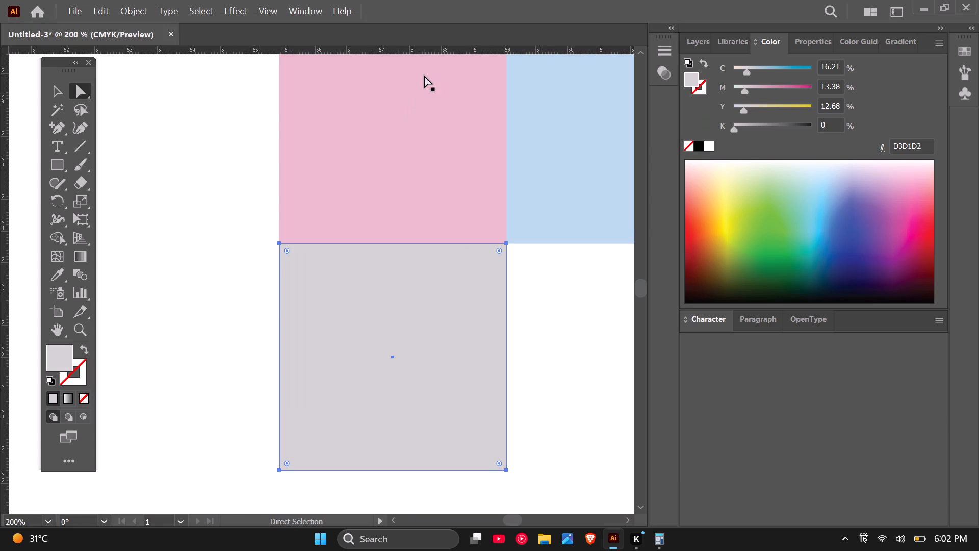
{"action": "left_click_drag", "start_coordinate": [440, 49], "coordinate": [441, 284]}
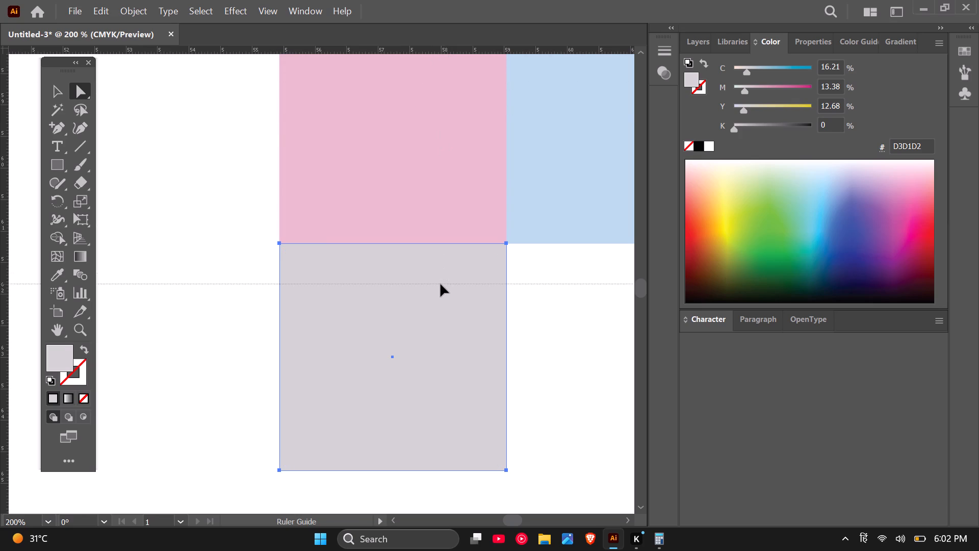
{"action": "left_click_drag", "start_coordinate": [441, 284], "coordinate": [440, 283]}
Add an anchor point to the grey square's own left edge where the guide crosses it.
{"action": "scroll", "coordinate": [292, 279], "scroll_direction": "up", "scroll_amount": 2}
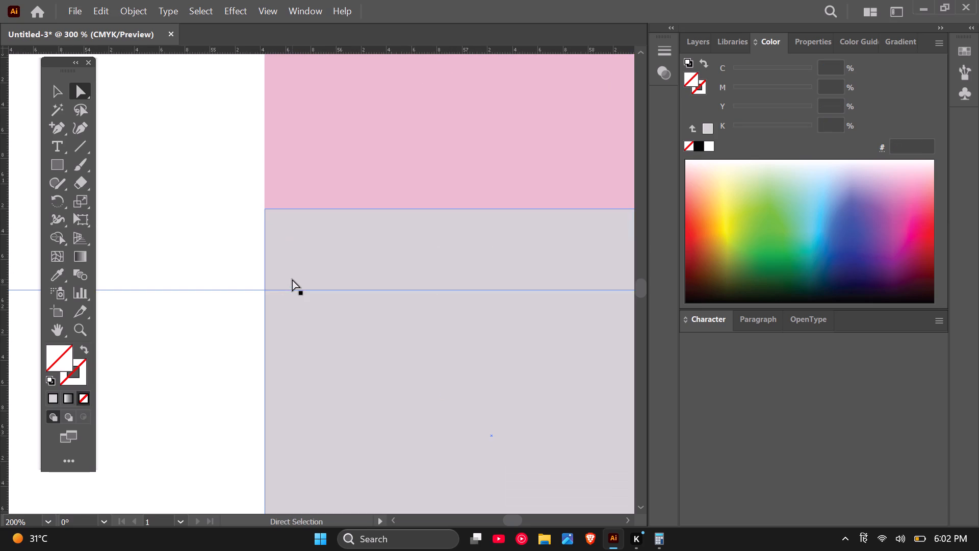
{"action": "scroll", "coordinate": [292, 279], "scroll_direction": "up", "scroll_amount": 2}
{"action": "left_click", "coordinate": [61, 130]}
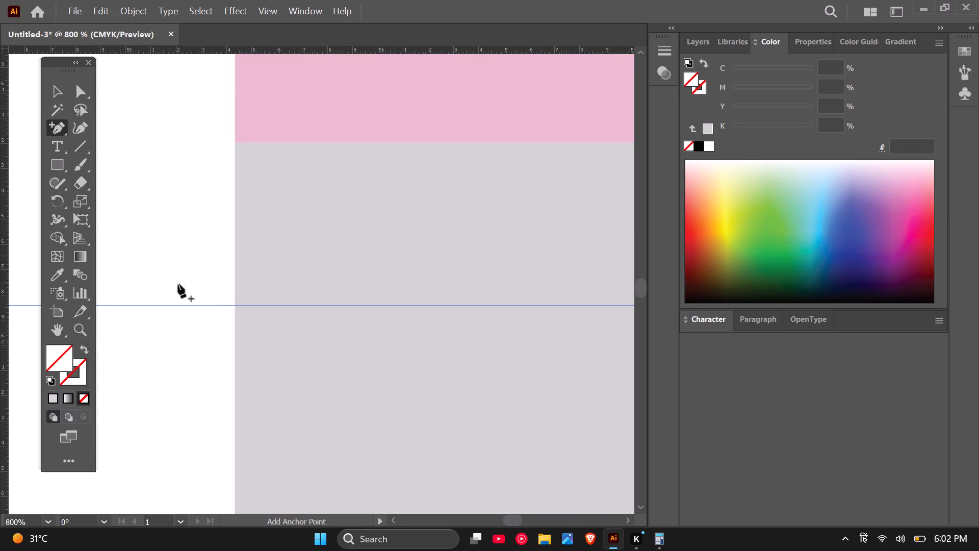
{"action": "scroll", "coordinate": [233, 296], "scroll_direction": "up", "scroll_amount": 7}
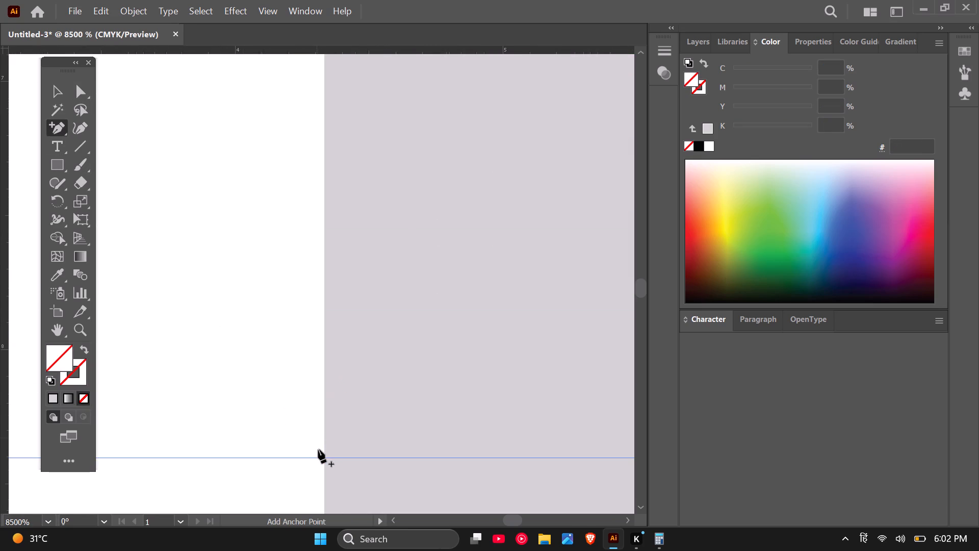
{"action": "scroll", "coordinate": [318, 449], "scroll_direction": "up", "scroll_amount": 3}
{"action": "scroll", "coordinate": [298, 373], "scroll_direction": "down", "scroll_amount": 5}
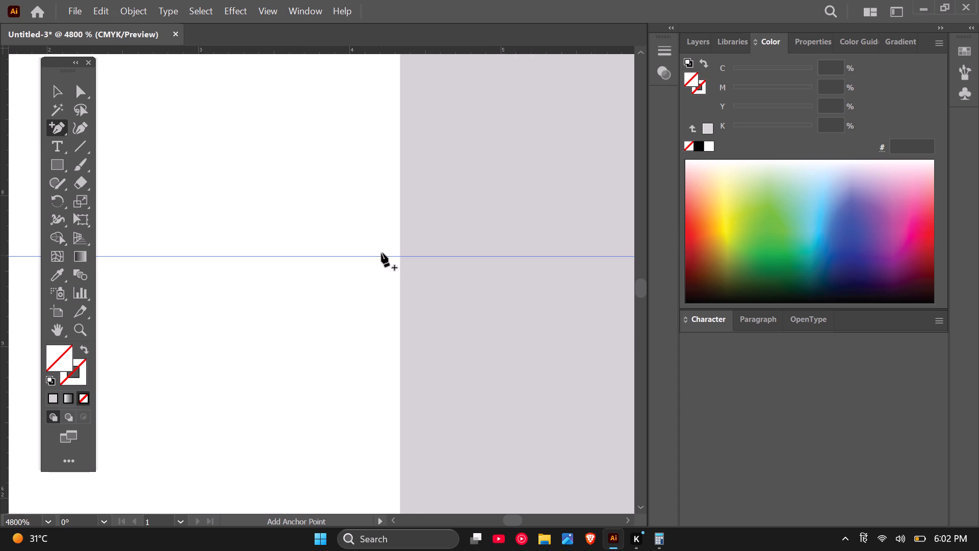
{"action": "scroll", "coordinate": [387, 252], "scroll_direction": "up", "scroll_amount": 1}
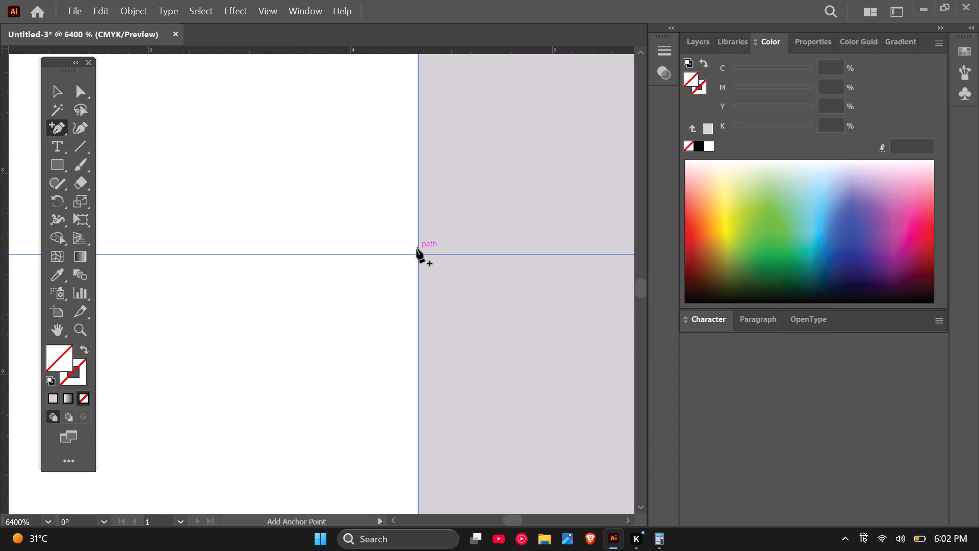
{"action": "left_click", "coordinate": [418, 252]}
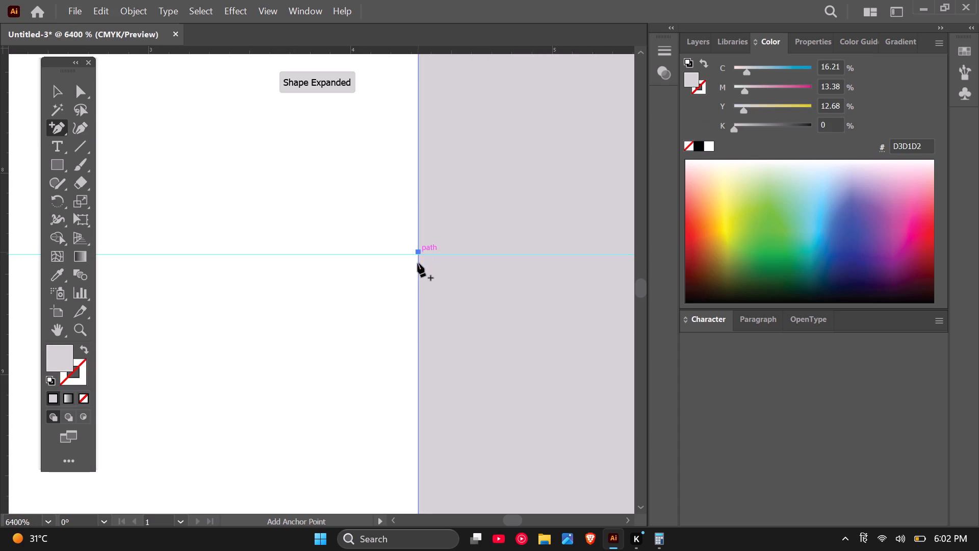
Add a matching anchor point to the grey square's right edge where the guide crosses it.
{"action": "scroll", "coordinate": [350, 339], "scroll_direction": "down", "scroll_amount": 11}
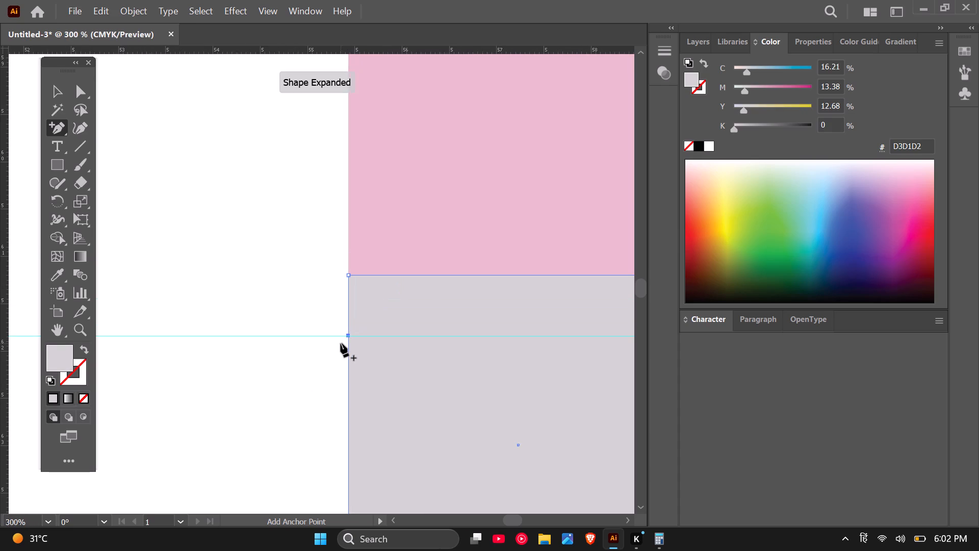
{"action": "scroll", "coordinate": [341, 343], "scroll_direction": "down", "scroll_amount": 7}
{"action": "scroll", "coordinate": [414, 353], "scroll_direction": "up", "scroll_amount": 5}
{"action": "scroll", "coordinate": [437, 293], "scroll_direction": "up", "scroll_amount": 4}
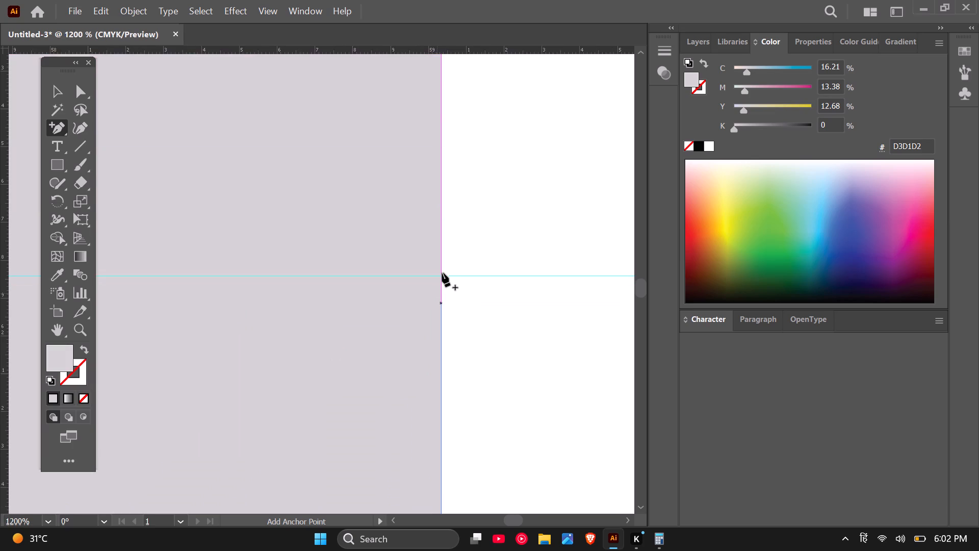
{"action": "scroll", "coordinate": [442, 272], "scroll_direction": "up", "scroll_amount": 8}
{"action": "scroll", "coordinate": [410, 273], "scroll_direction": "down", "scroll_amount": 4}
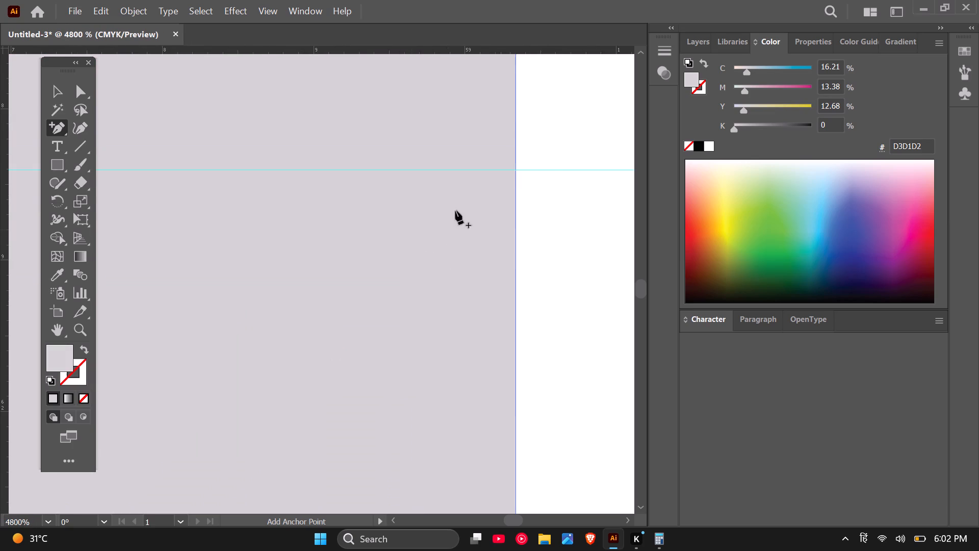
{"action": "scroll", "coordinate": [539, 151], "scroll_direction": "up", "scroll_amount": 1}
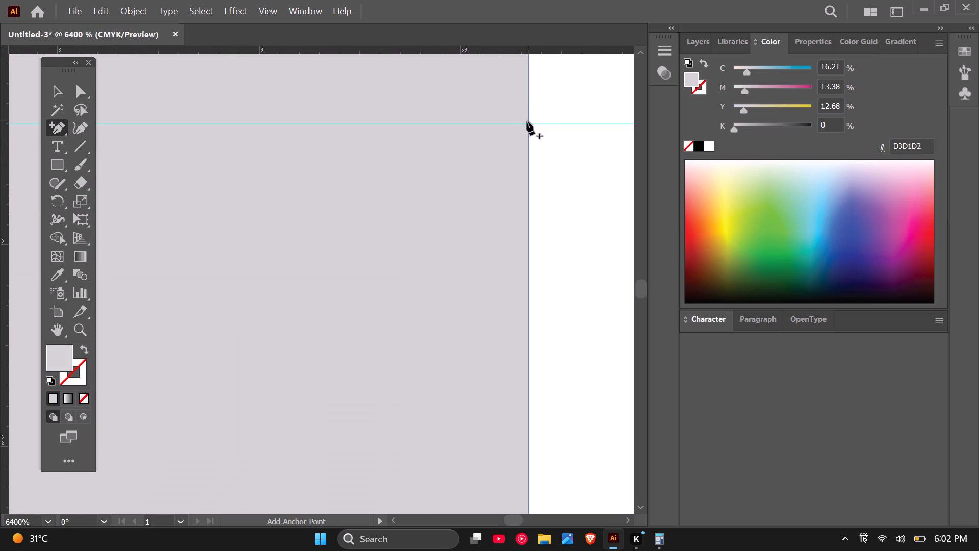
{"action": "left_click", "coordinate": [527, 121]}
{"action": "scroll", "coordinate": [495, 218], "scroll_direction": "down", "scroll_amount": 8}
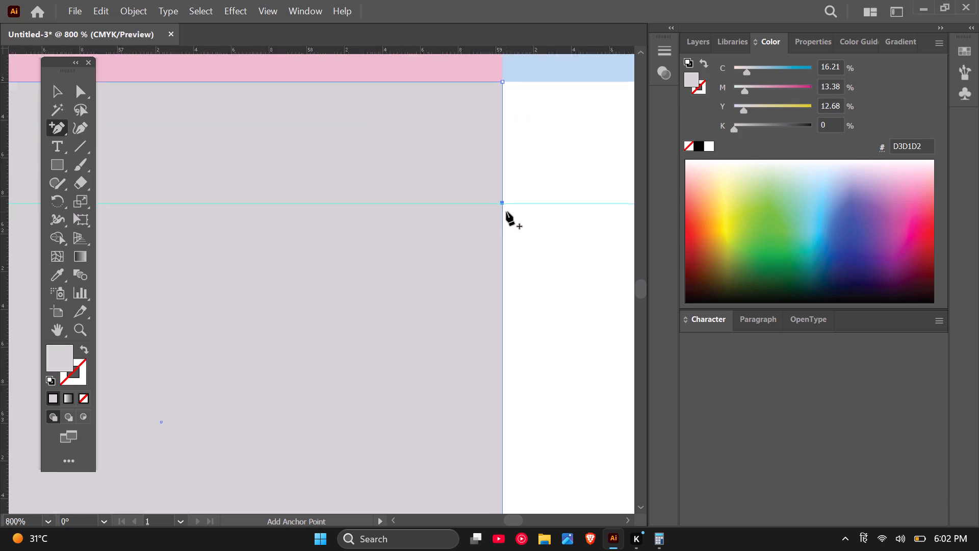
Place a second horizontal guide across the grey square, about 0.44 cm below the first guide.
{"action": "scroll", "coordinate": [506, 212], "scroll_direction": "down", "scroll_amount": 2}
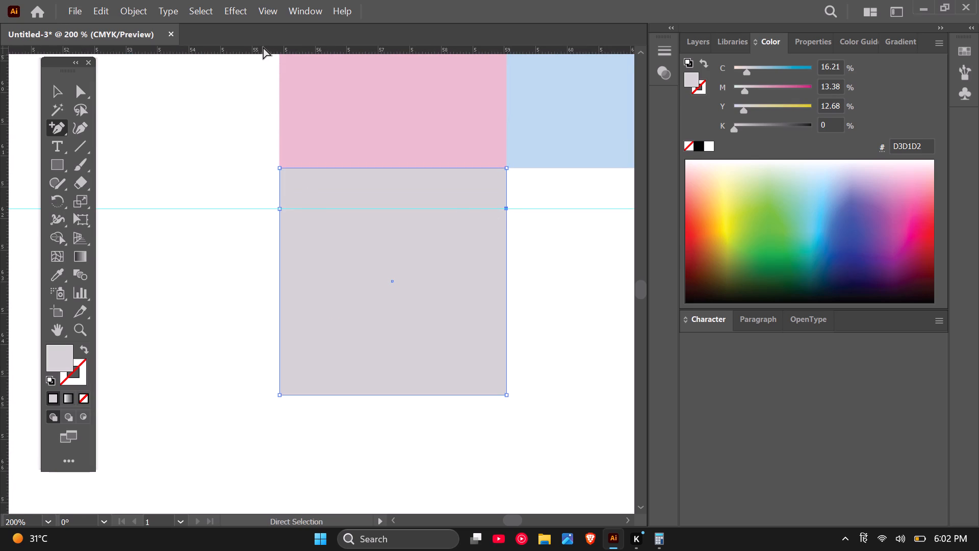
{"action": "left_click_drag", "start_coordinate": [263, 47], "coordinate": [262, 241]}
{"action": "left_click_drag", "start_coordinate": [262, 241], "coordinate": [262, 235]}
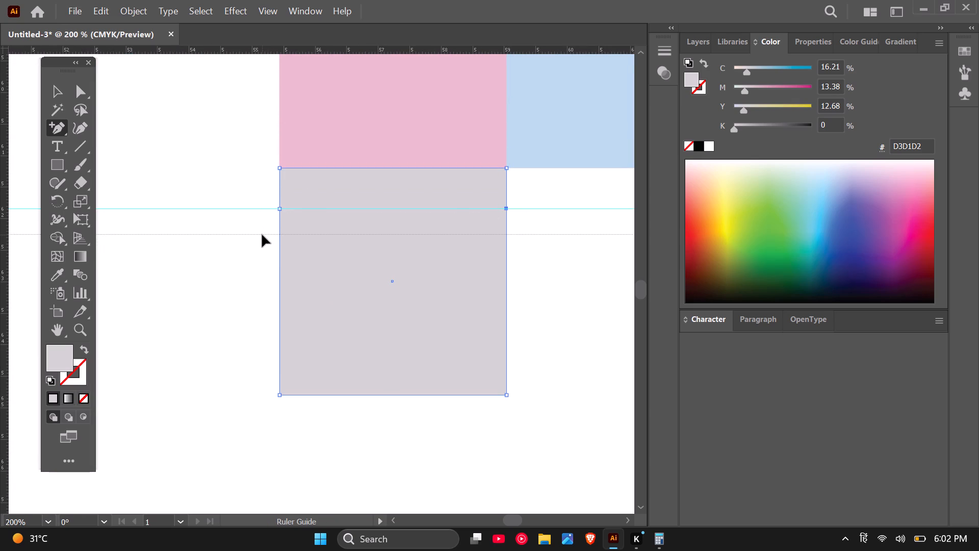
{"action": "left_click_drag", "start_coordinate": [262, 235], "coordinate": [262, 237]}
Add an anchor point to the grey square's left edge where the second guide crosses it.
{"action": "scroll", "coordinate": [285, 232], "scroll_direction": "up", "scroll_amount": 3}
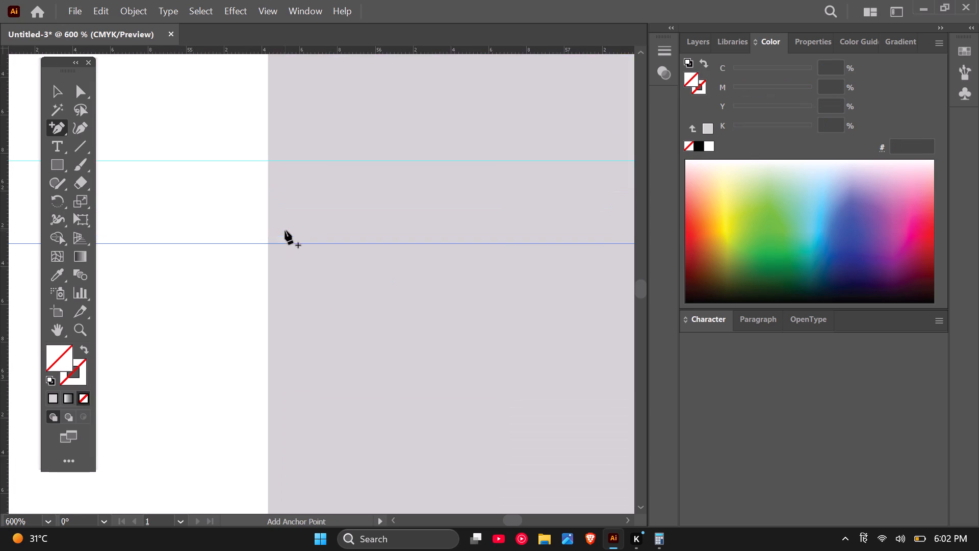
{"action": "scroll", "coordinate": [274, 232], "scroll_direction": "up", "scroll_amount": 3}
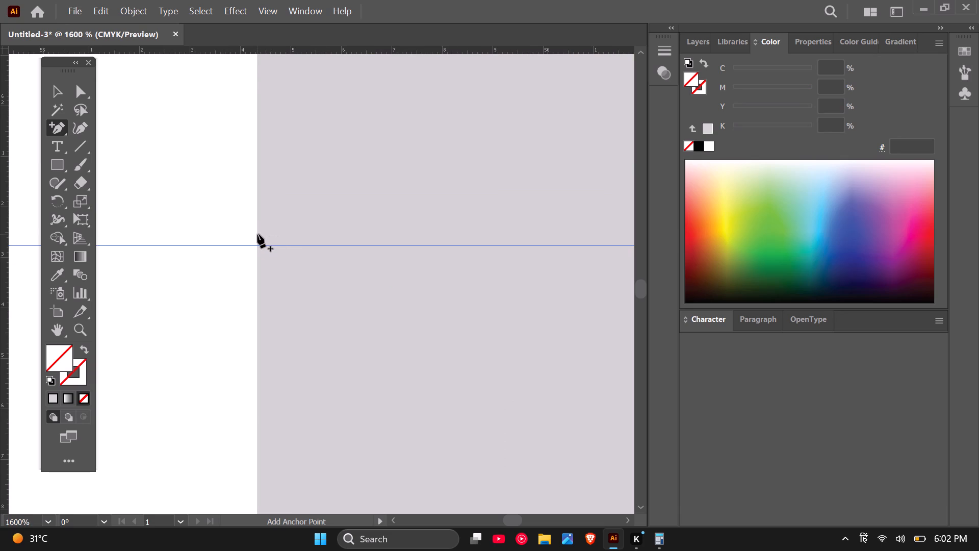
{"action": "scroll", "coordinate": [257, 234], "scroll_direction": "up", "scroll_amount": 4}
{"action": "scroll", "coordinate": [161, 220], "scroll_direction": "up", "scroll_amount": 4}
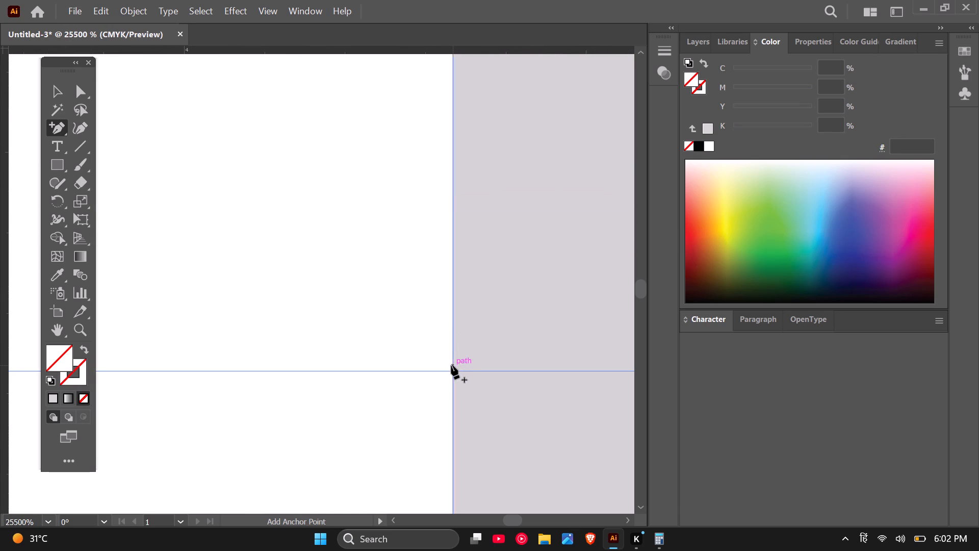
{"action": "left_click", "coordinate": [453, 365]}
{"action": "scroll", "coordinate": [355, 377], "scroll_direction": "down", "scroll_amount": 5}
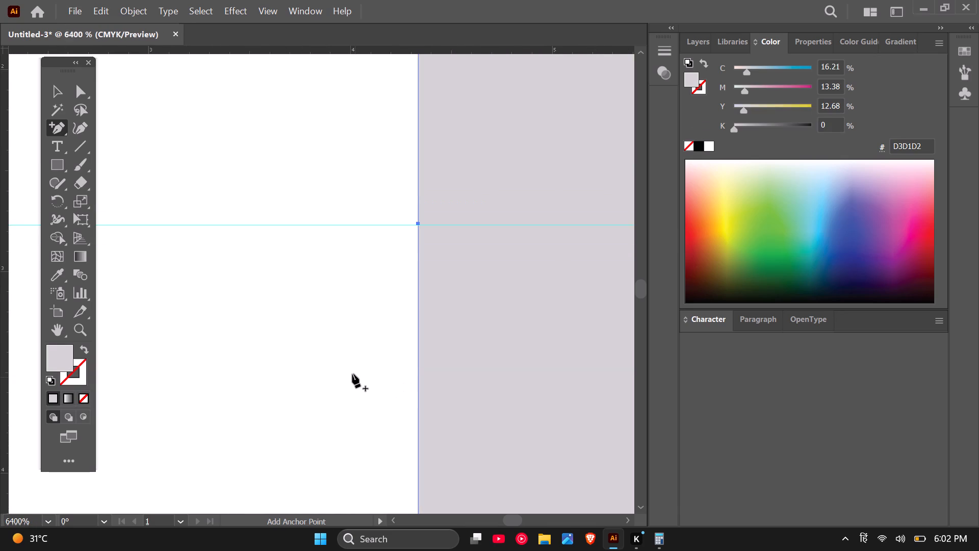
{"action": "scroll", "coordinate": [352, 374], "scroll_direction": "down", "scroll_amount": 13}
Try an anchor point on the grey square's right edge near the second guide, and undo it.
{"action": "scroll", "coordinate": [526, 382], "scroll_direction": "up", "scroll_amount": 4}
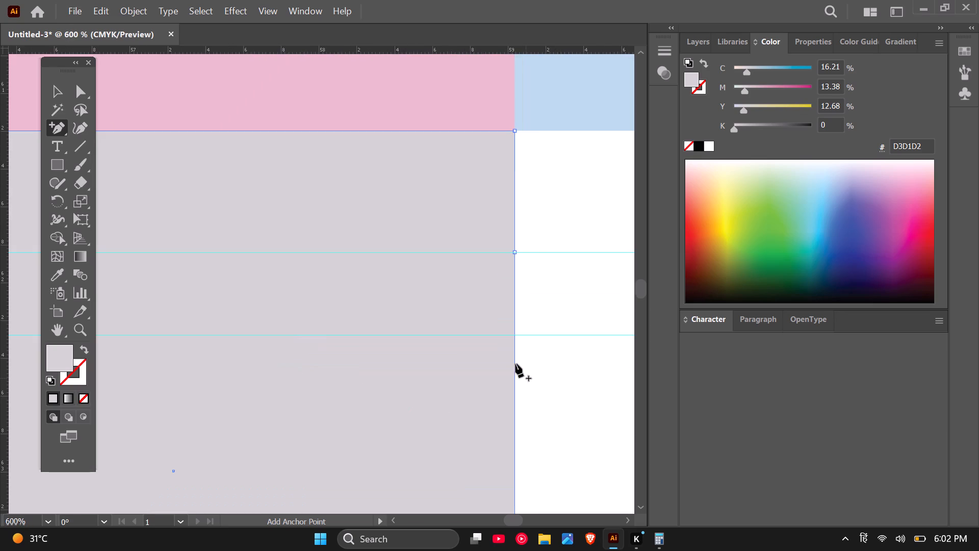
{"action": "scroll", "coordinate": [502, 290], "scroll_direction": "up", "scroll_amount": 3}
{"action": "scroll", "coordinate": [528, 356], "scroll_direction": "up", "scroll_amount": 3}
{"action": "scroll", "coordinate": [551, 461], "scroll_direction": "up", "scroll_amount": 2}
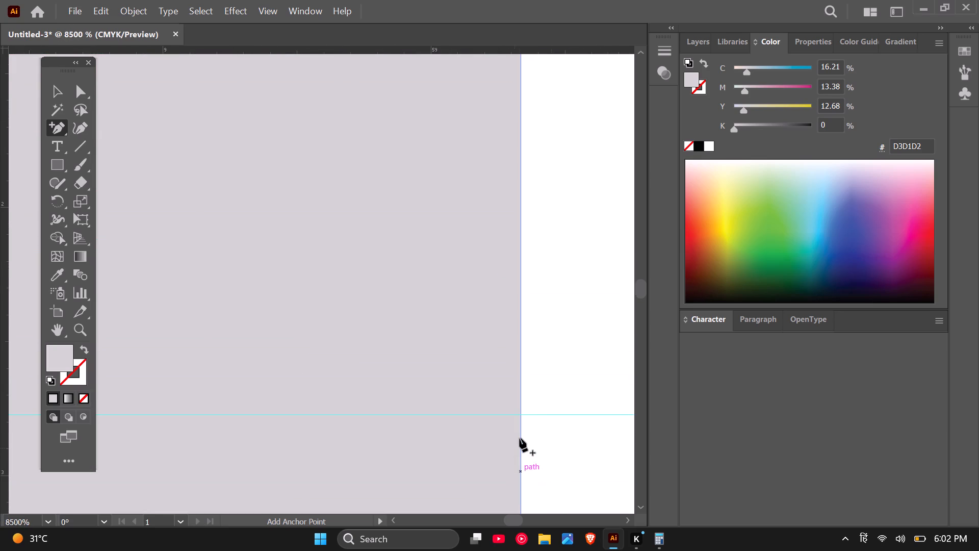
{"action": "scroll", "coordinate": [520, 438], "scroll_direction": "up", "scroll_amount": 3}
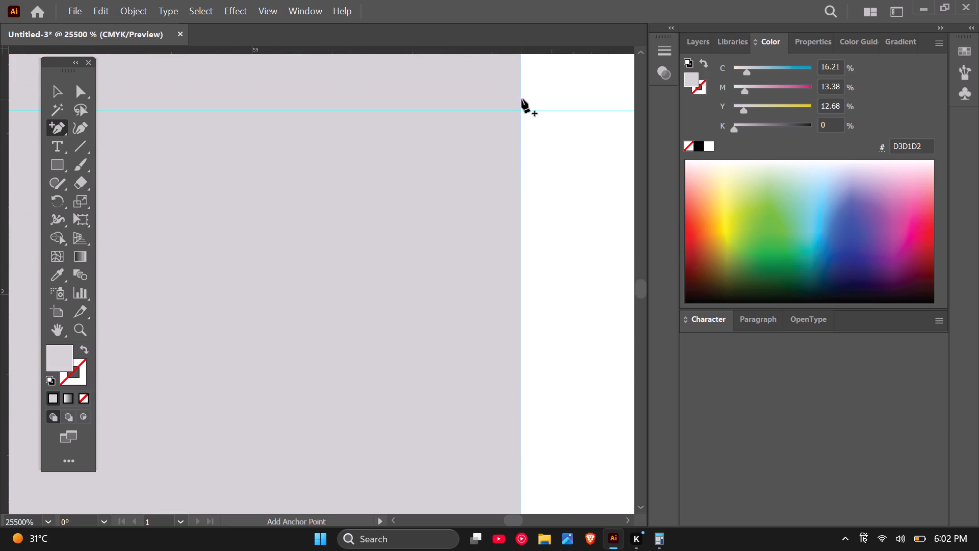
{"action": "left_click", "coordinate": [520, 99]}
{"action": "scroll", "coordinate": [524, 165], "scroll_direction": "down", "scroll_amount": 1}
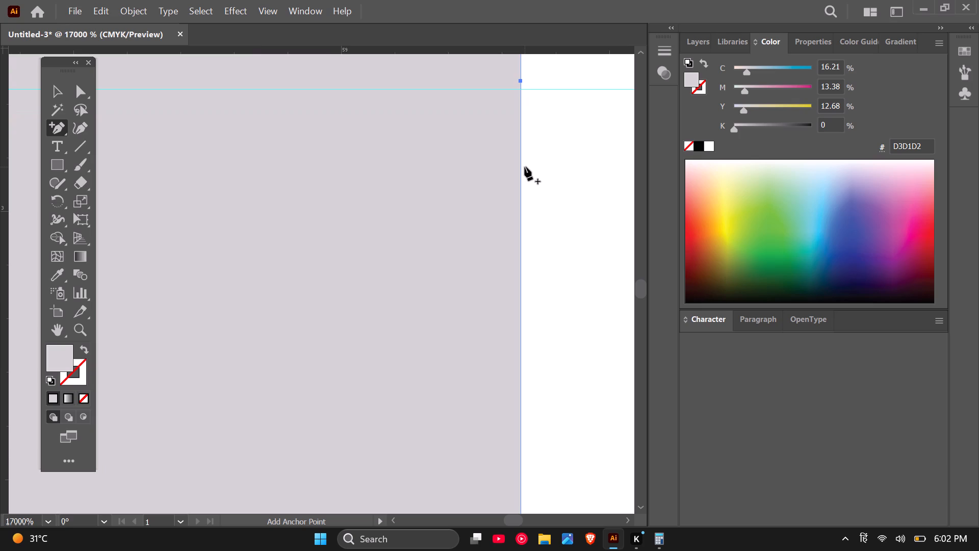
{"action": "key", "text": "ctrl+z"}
Add an anchor point to the grey square's right edge closer to its crossing with the second guide.
{"action": "scroll", "coordinate": [521, 83], "scroll_direction": "up", "scroll_amount": 2}
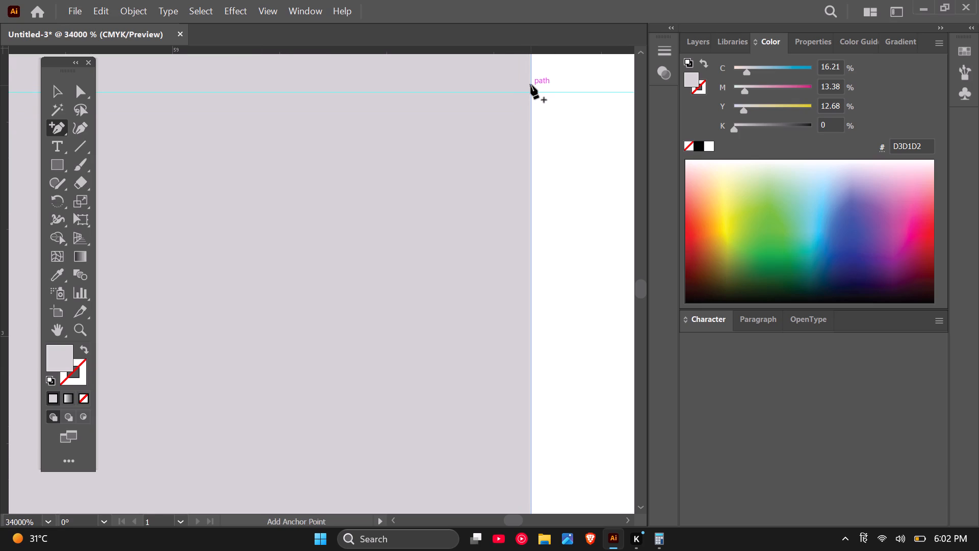
{"action": "left_click", "coordinate": [530, 85]}
{"action": "scroll", "coordinate": [535, 201], "scroll_direction": "down", "scroll_amount": 7}
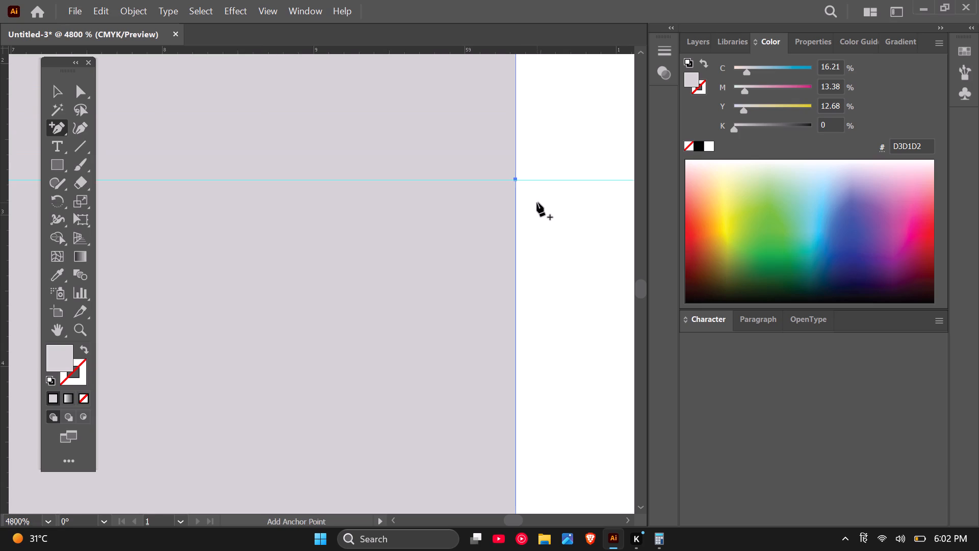
{"action": "scroll", "coordinate": [537, 203], "scroll_direction": "down", "scroll_amount": 9}
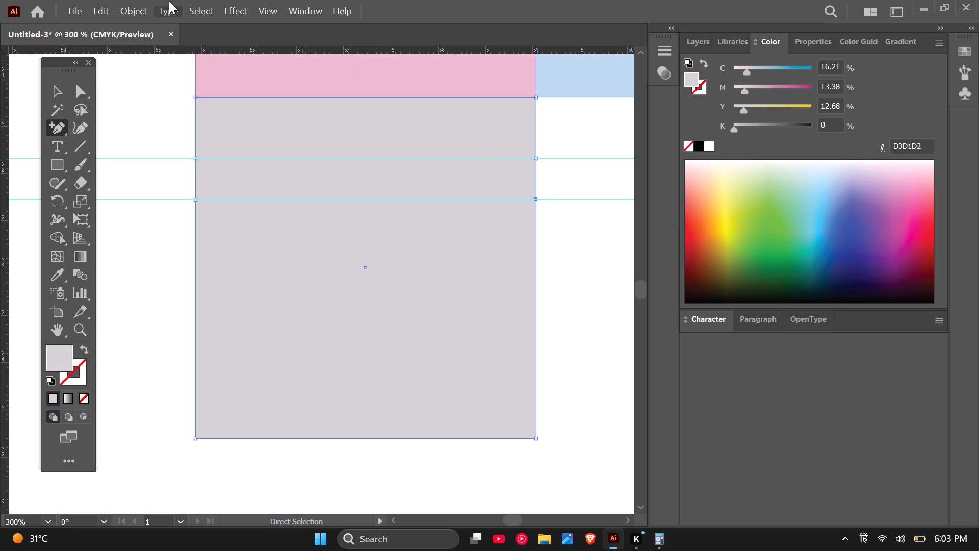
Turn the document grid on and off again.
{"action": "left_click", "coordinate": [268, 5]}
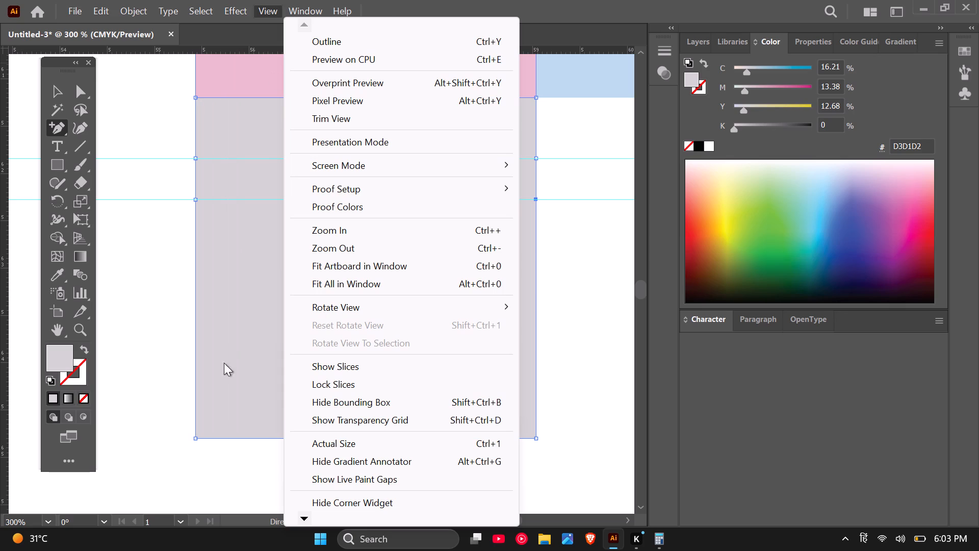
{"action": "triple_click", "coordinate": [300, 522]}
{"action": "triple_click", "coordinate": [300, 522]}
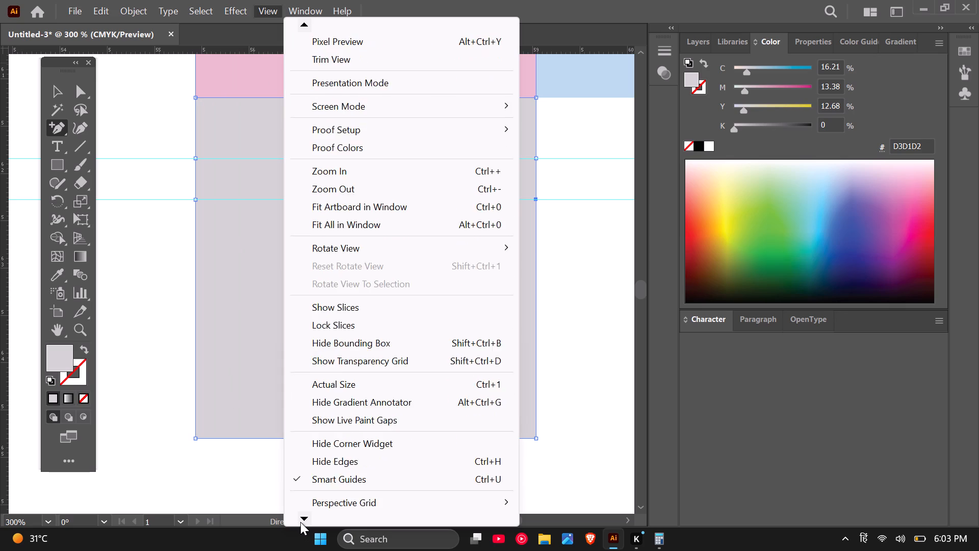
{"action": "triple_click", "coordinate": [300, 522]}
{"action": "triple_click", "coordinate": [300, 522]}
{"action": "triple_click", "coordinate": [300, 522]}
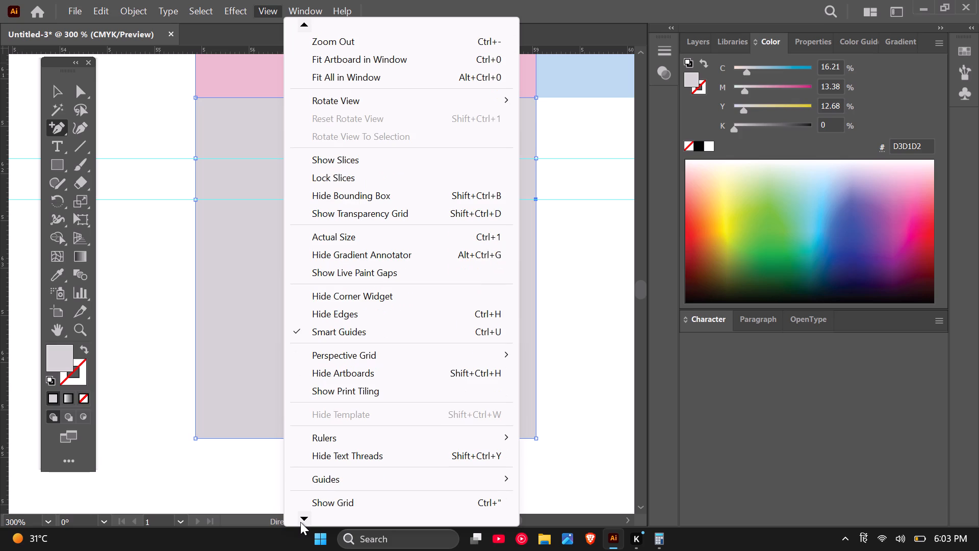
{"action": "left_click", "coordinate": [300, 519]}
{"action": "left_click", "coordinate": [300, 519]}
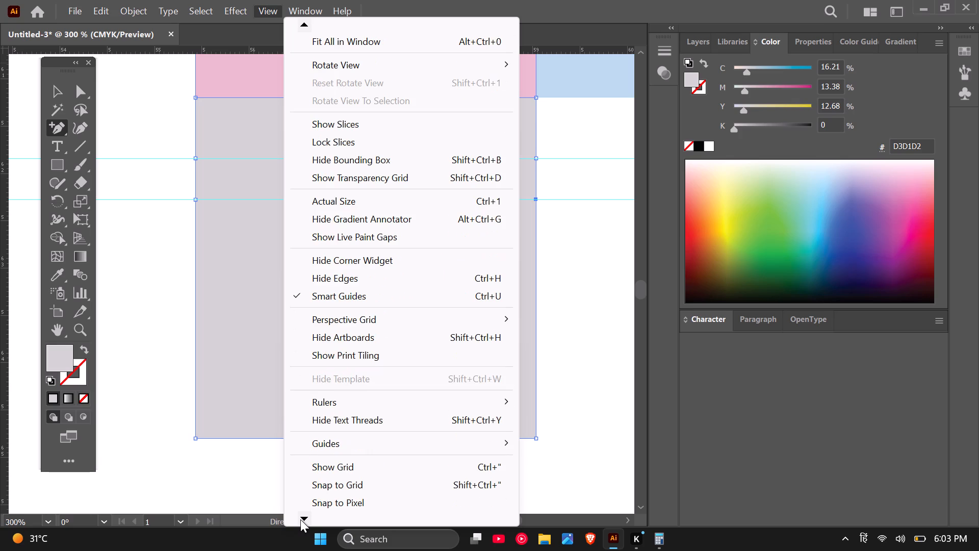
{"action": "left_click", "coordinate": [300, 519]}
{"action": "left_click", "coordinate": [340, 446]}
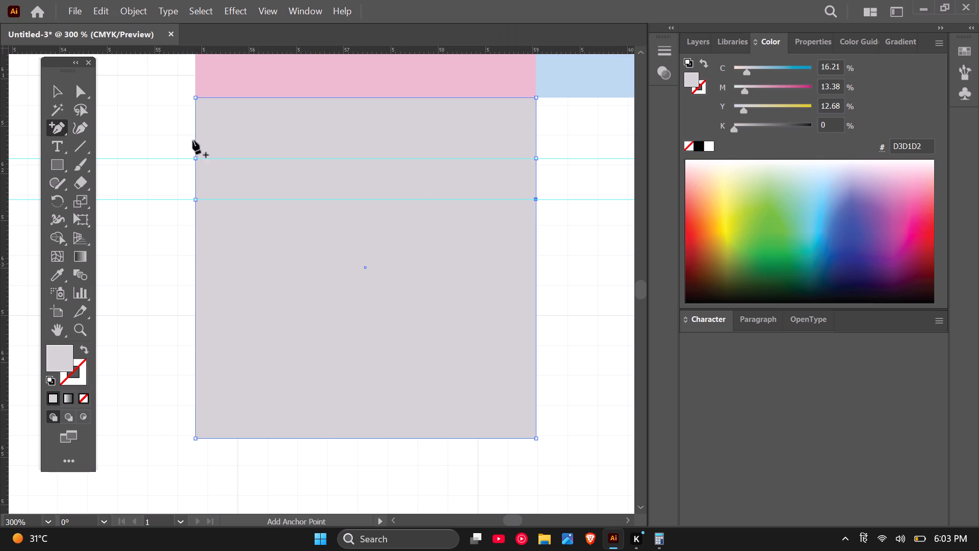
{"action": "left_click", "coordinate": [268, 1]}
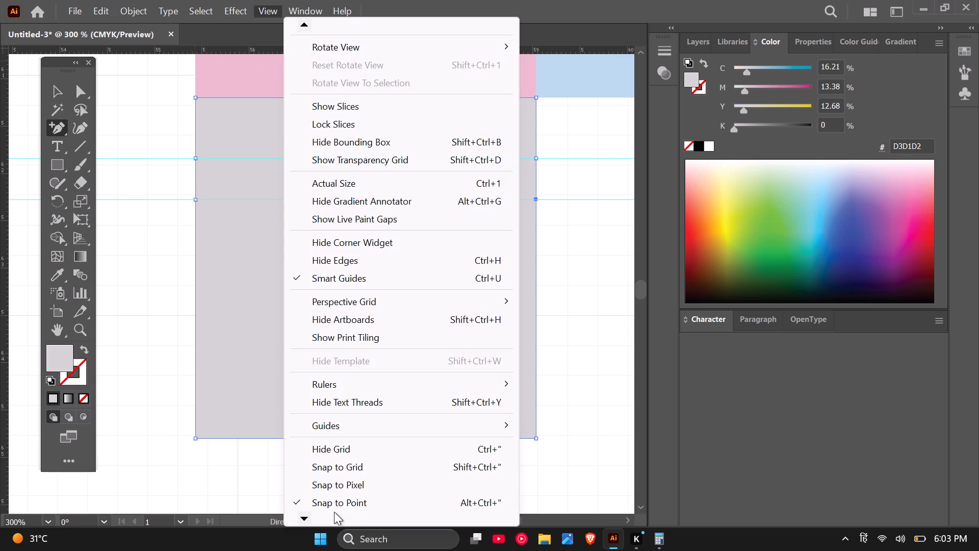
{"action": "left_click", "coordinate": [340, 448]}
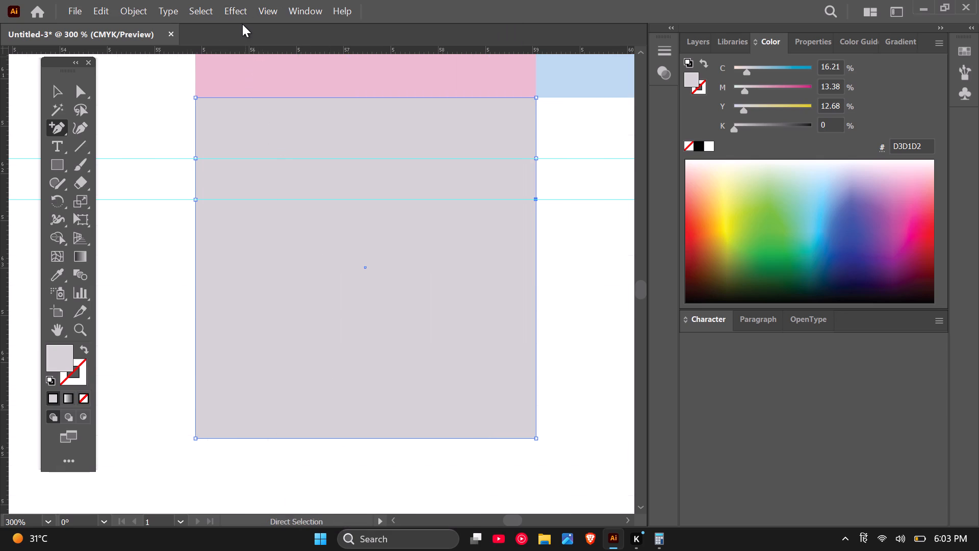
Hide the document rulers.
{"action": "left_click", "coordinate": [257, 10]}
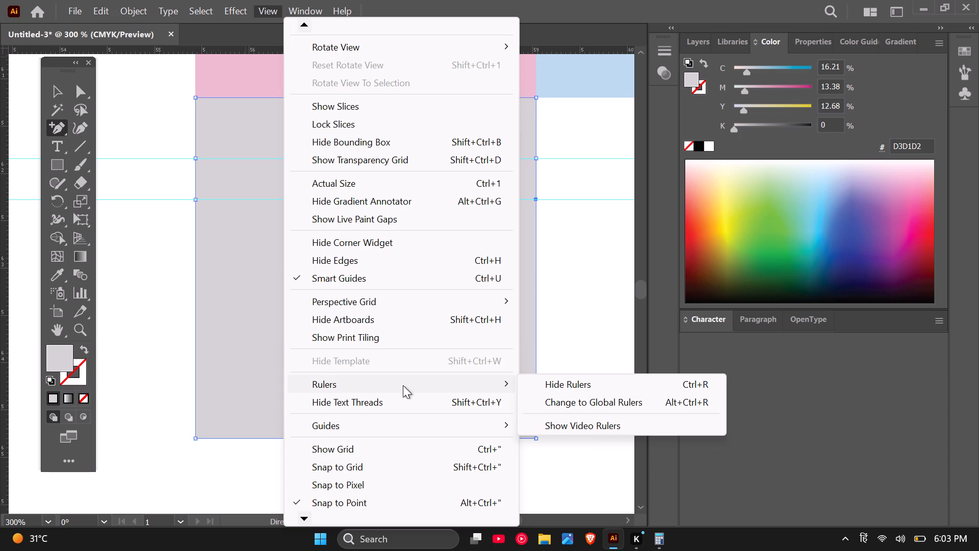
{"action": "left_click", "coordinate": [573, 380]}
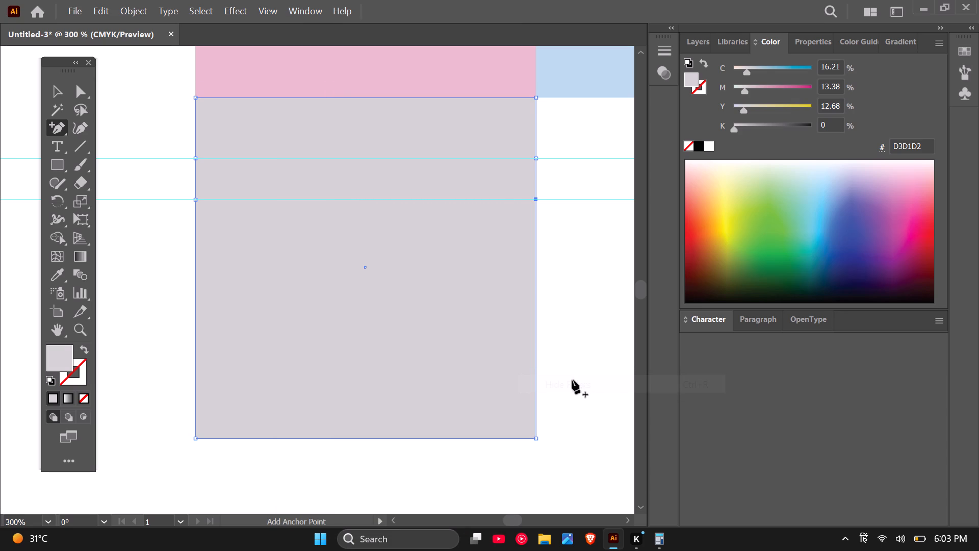
Clear all guides from the document.
{"action": "left_click", "coordinate": [266, 5]}
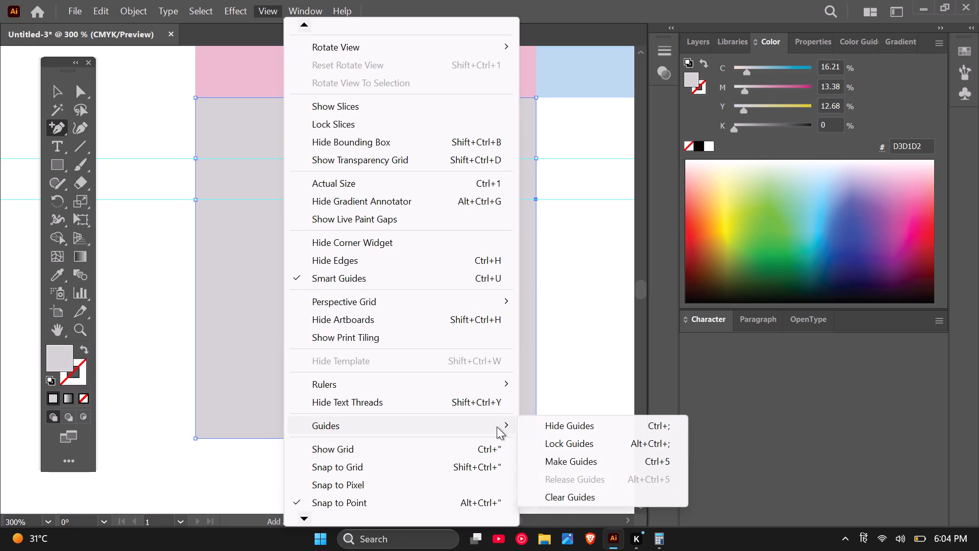
{"action": "left_click", "coordinate": [593, 502]}
{"action": "scroll", "coordinate": [489, 469], "scroll_direction": "down", "scroll_amount": 1}
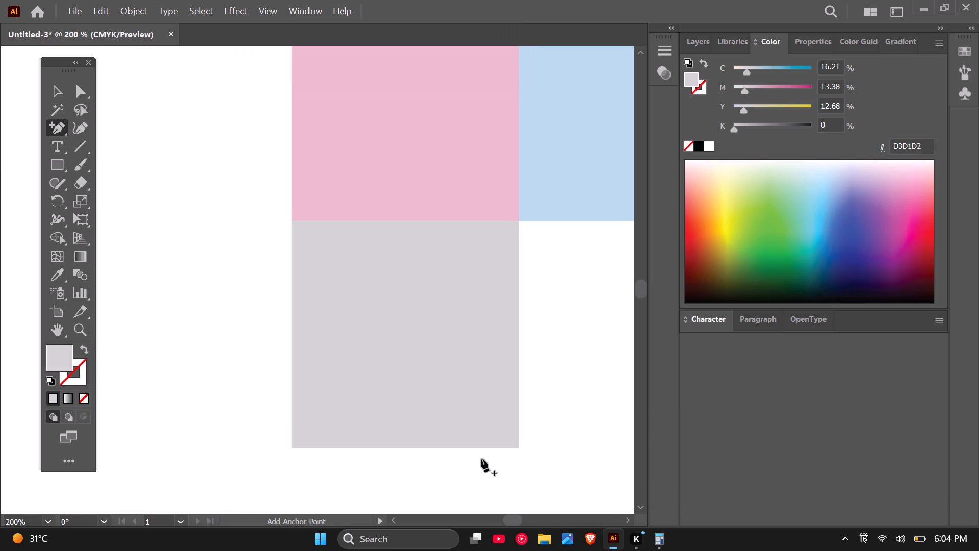
{"action": "left_click", "coordinate": [385, 281]}
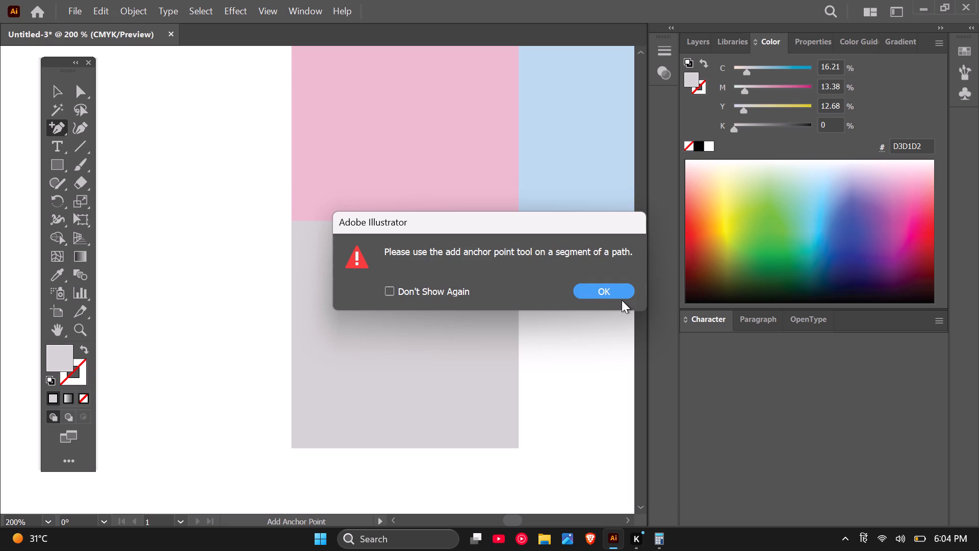
{"action": "left_click", "coordinate": [617, 295]}
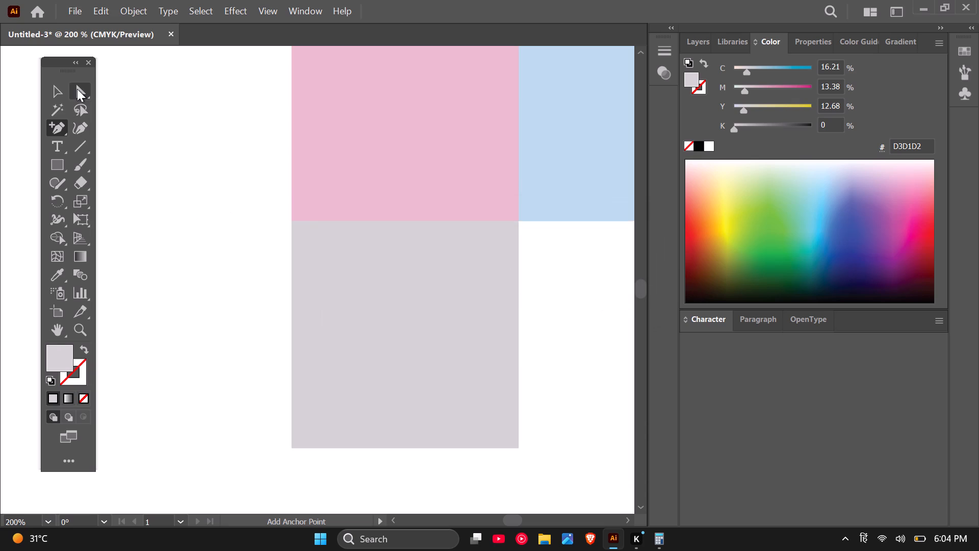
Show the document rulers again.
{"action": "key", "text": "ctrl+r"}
Move the upper added anchor point on the grey square's left edge horizontally inward by about 0.15 cm.
{"action": "left_click", "coordinate": [84, 90], "text": "ctrl"}
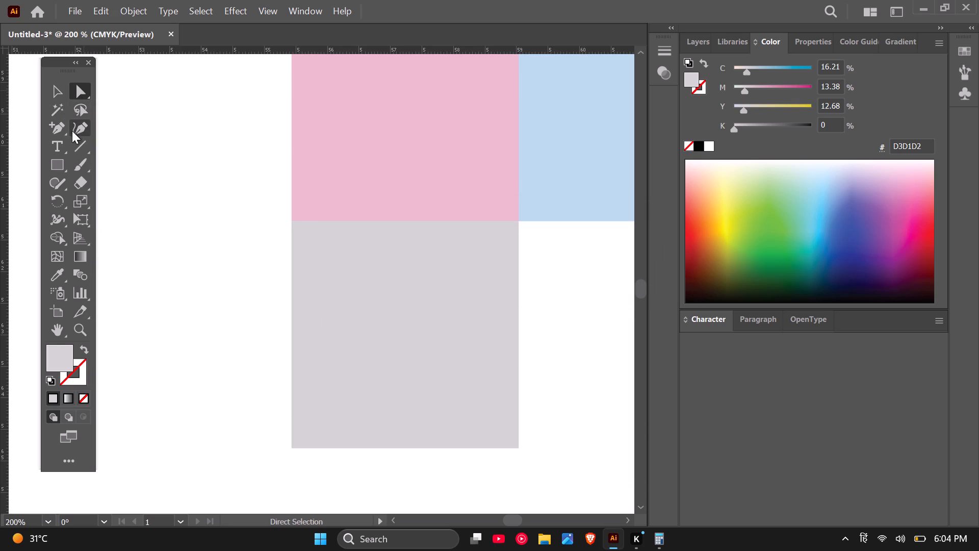
{"action": "left_click", "coordinate": [76, 91]}
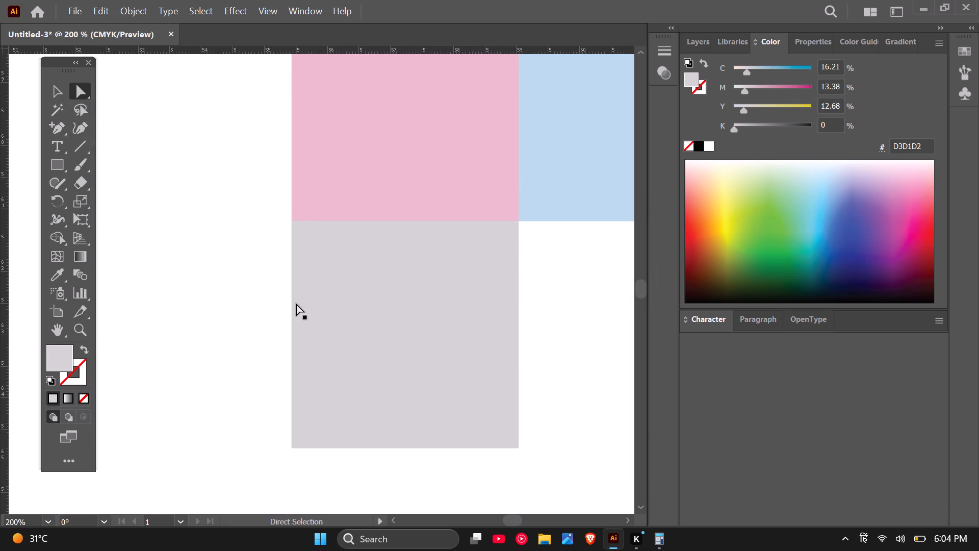
{"action": "left_click", "coordinate": [296, 304]}
{"action": "scroll", "coordinate": [338, 274], "scroll_direction": "up", "scroll_amount": 3}
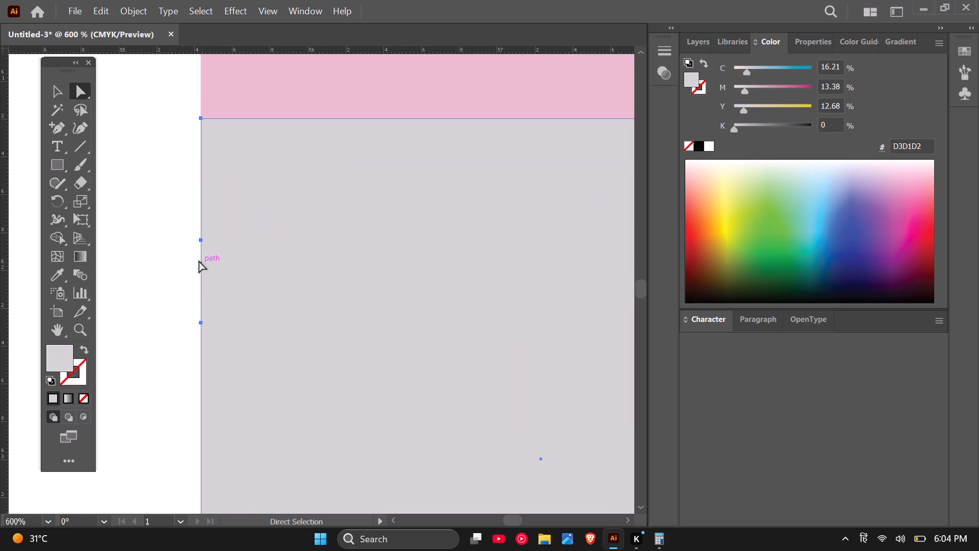
{"action": "scroll", "coordinate": [199, 261], "scroll_direction": "down", "scroll_amount": 1}
{"action": "scroll", "coordinate": [205, 257], "scroll_direction": "up", "scroll_amount": 3}
{"action": "left_click", "coordinate": [203, 232]}
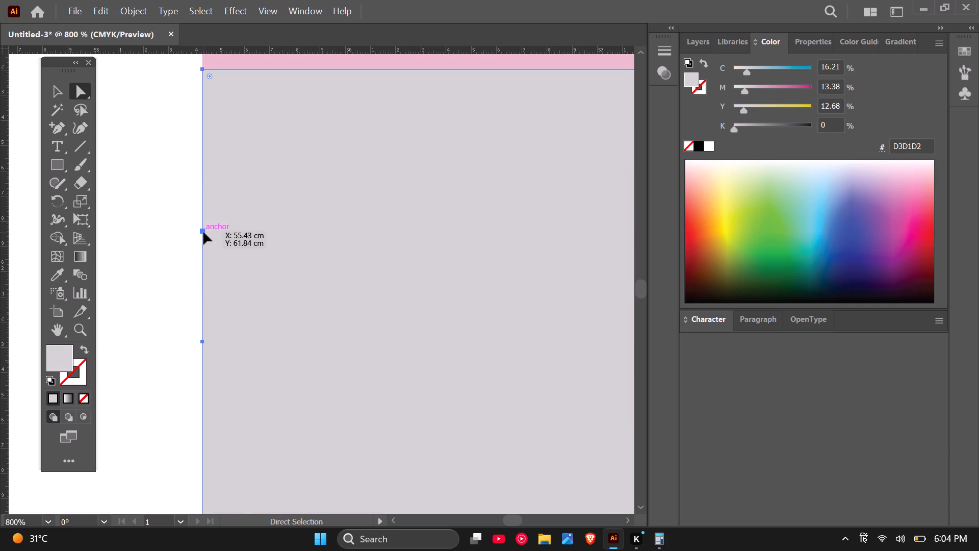
{"action": "left_click_drag", "start_coordinate": [203, 232], "coordinate": [208, 231]}
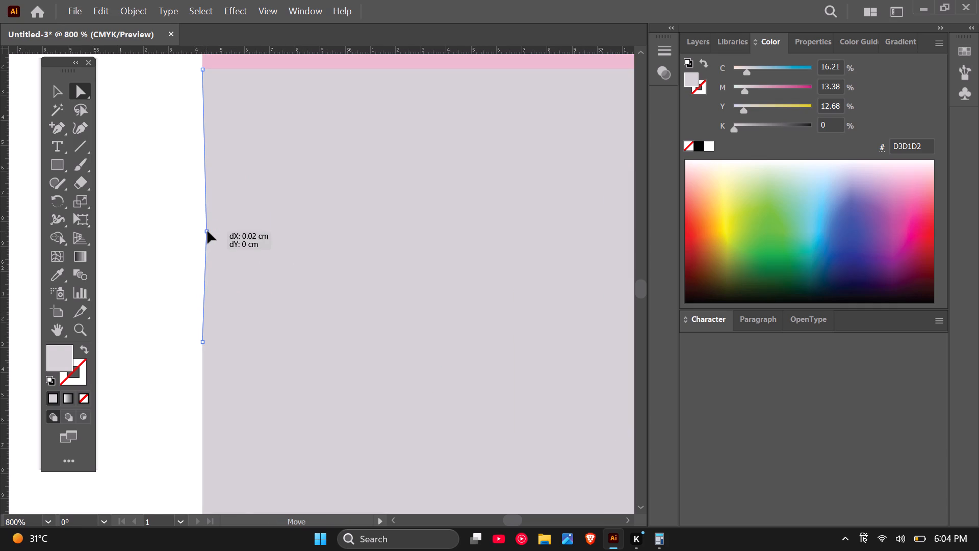
{"action": "left_click_drag", "start_coordinate": [208, 231], "coordinate": [229, 231]}
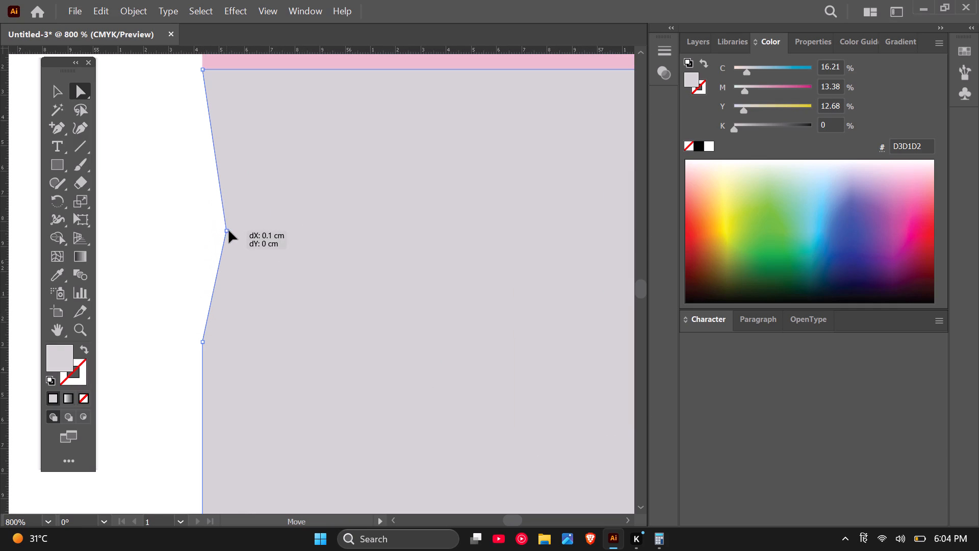
{"action": "left_click_drag", "start_coordinate": [229, 231], "coordinate": [241, 230]}
{"action": "scroll", "coordinate": [190, 276], "scroll_direction": "down", "scroll_amount": 1}
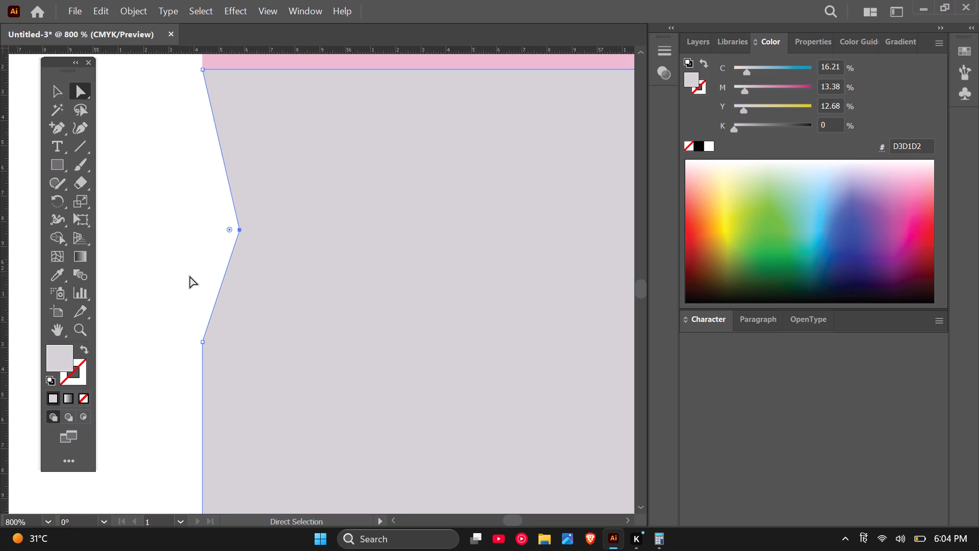
Move the upper added anchor point on the grey square's right edge horizontally inward by about 0.15 cm.
{"action": "scroll", "coordinate": [190, 276], "scroll_direction": "down", "scroll_amount": 6}
{"action": "scroll", "coordinate": [307, 276], "scroll_direction": "up", "scroll_amount": 5}
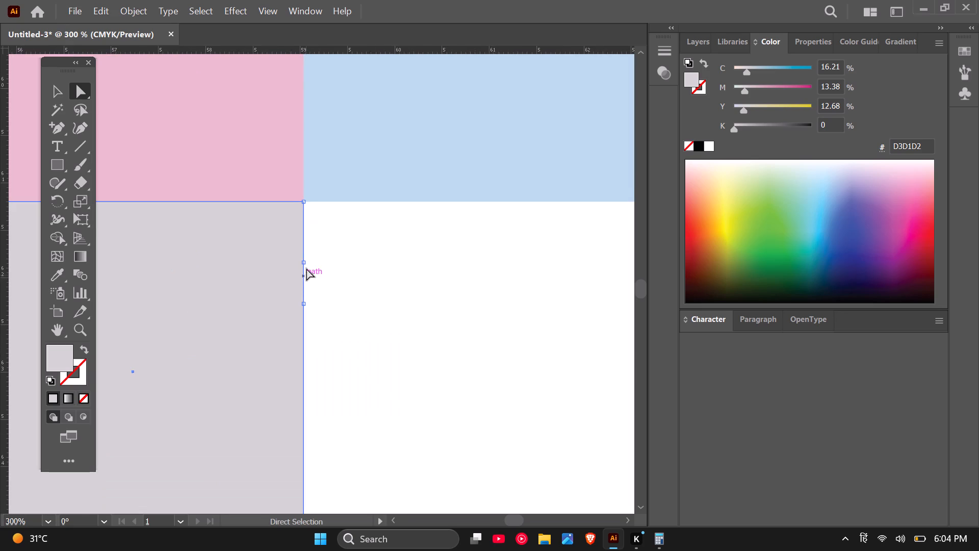
{"action": "scroll", "coordinate": [306, 268], "scroll_direction": "up", "scroll_amount": 2}
{"action": "left_click", "coordinate": [287, 255]}
{"action": "left_click_drag", "start_coordinate": [287, 255], "coordinate": [254, 256]}
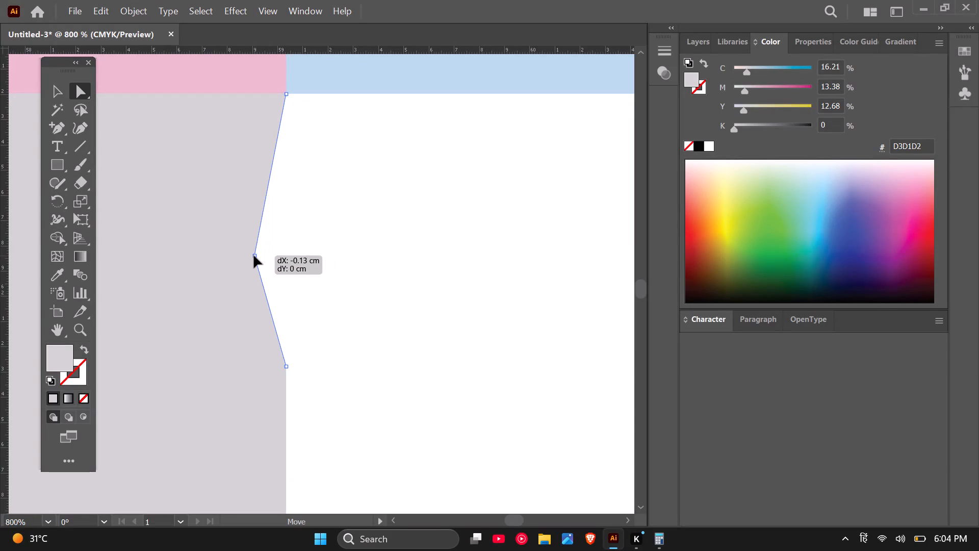
{"action": "left_click_drag", "start_coordinate": [254, 256], "coordinate": [247, 256]}
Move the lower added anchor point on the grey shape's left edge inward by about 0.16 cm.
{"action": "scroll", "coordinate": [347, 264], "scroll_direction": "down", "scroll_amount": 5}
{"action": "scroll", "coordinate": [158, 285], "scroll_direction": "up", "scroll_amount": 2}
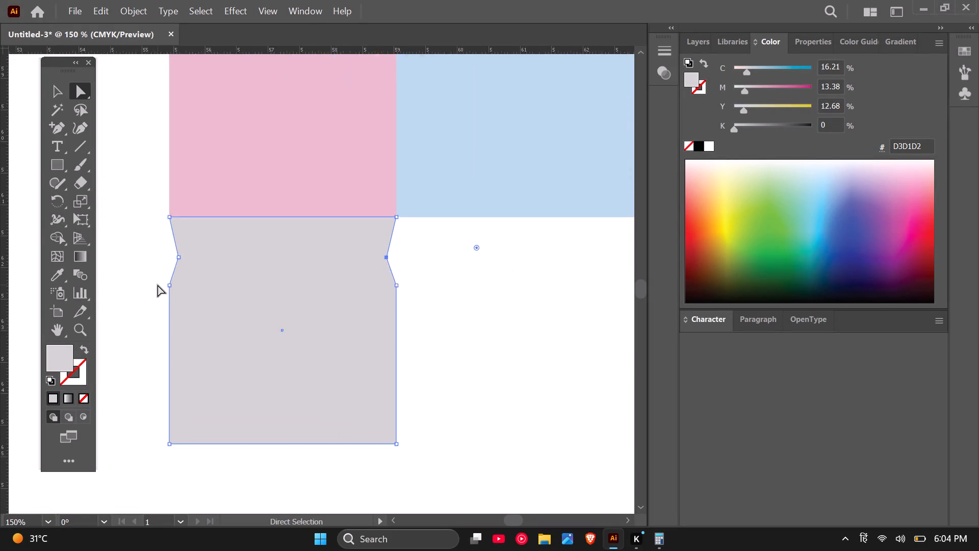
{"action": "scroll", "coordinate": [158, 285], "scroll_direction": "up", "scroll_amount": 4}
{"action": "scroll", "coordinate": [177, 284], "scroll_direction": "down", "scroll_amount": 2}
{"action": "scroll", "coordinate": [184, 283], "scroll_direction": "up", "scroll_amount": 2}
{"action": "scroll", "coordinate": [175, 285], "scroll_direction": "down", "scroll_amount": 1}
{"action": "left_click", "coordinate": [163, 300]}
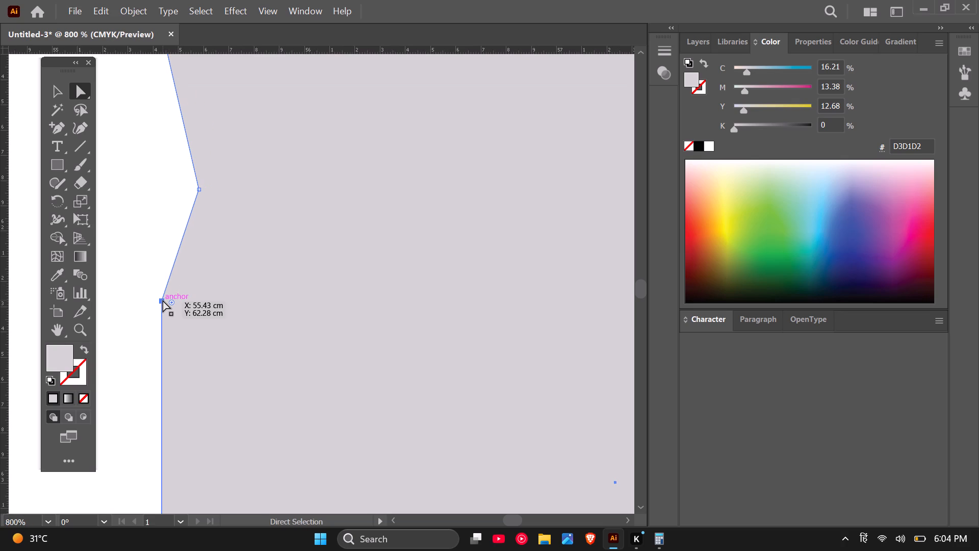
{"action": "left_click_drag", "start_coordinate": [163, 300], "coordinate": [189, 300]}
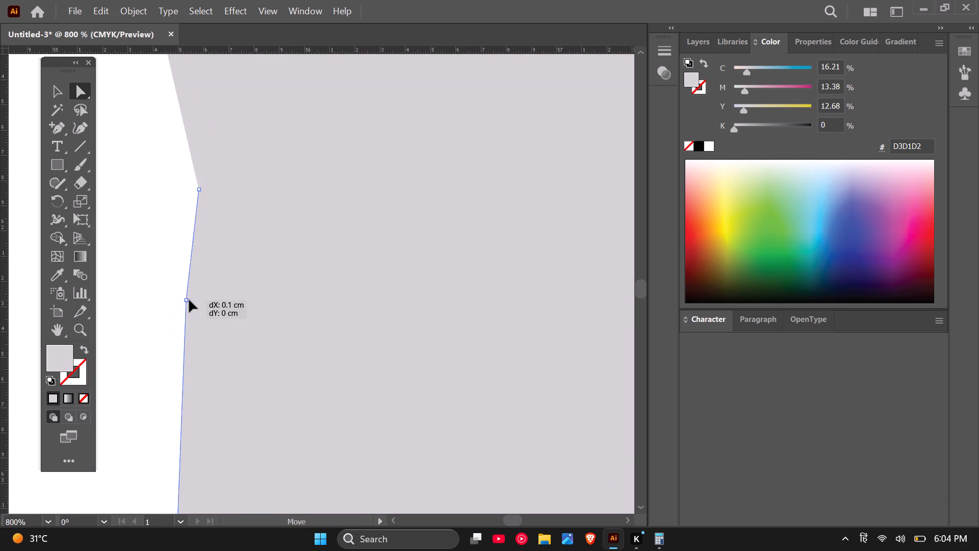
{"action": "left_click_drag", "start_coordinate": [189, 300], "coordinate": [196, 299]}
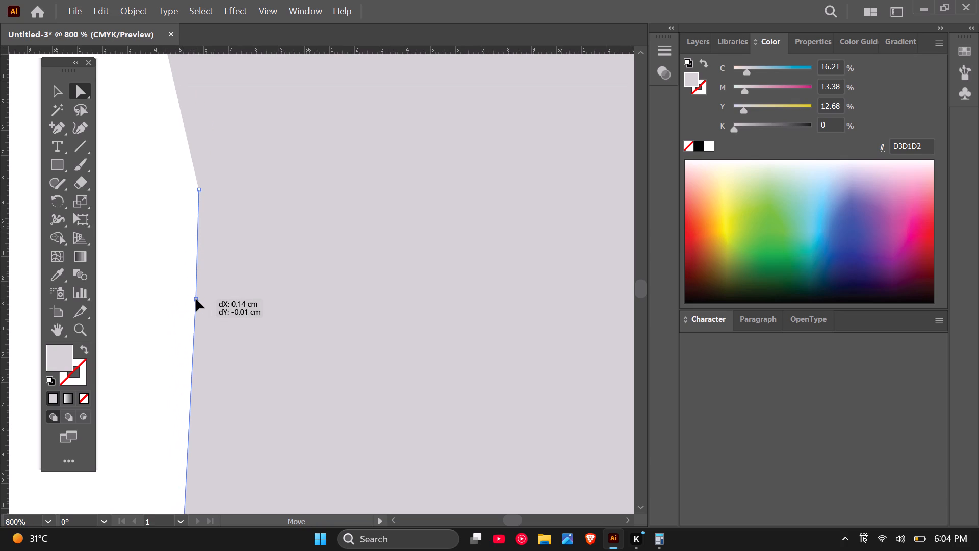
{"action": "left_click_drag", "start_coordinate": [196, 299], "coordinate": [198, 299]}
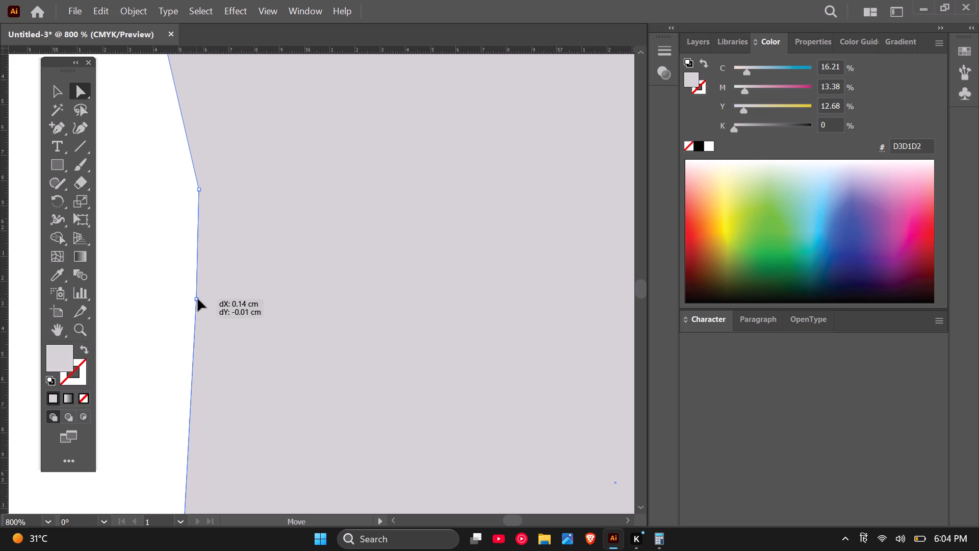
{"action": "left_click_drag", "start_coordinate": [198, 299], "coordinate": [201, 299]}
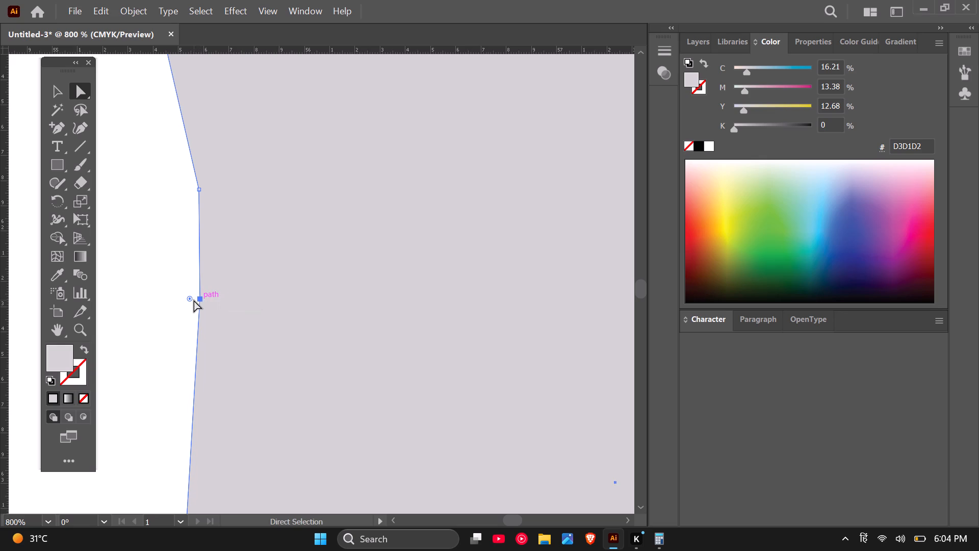
Move the grey shape's bottom-left corner point inward by about 0.19 cm, keeping it on the bottom edge line.
{"action": "scroll", "coordinate": [202, 305], "scroll_direction": "down", "scroll_amount": 2}
{"action": "scroll", "coordinate": [198, 303], "scroll_direction": "up", "scroll_amount": 6}
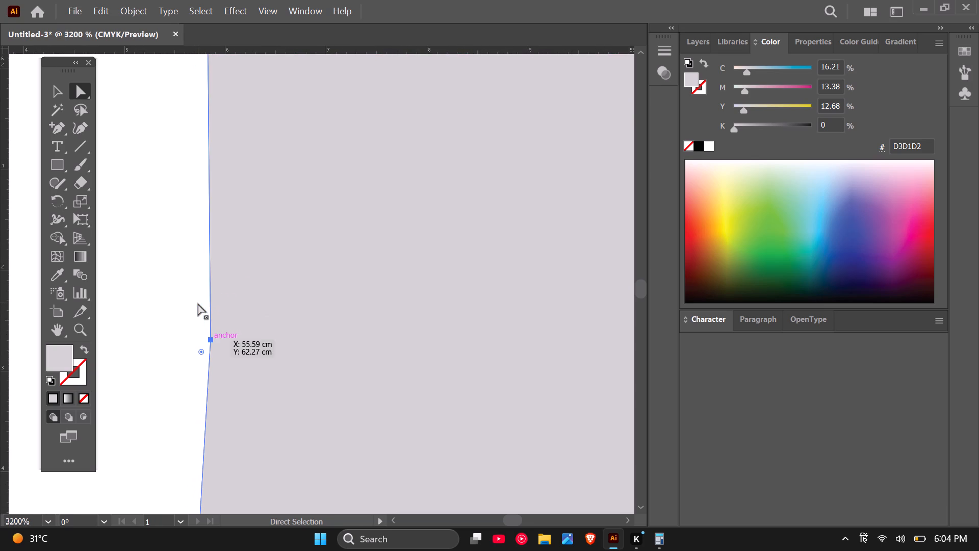
{"action": "scroll", "coordinate": [198, 308], "scroll_direction": "down", "scroll_amount": 7}
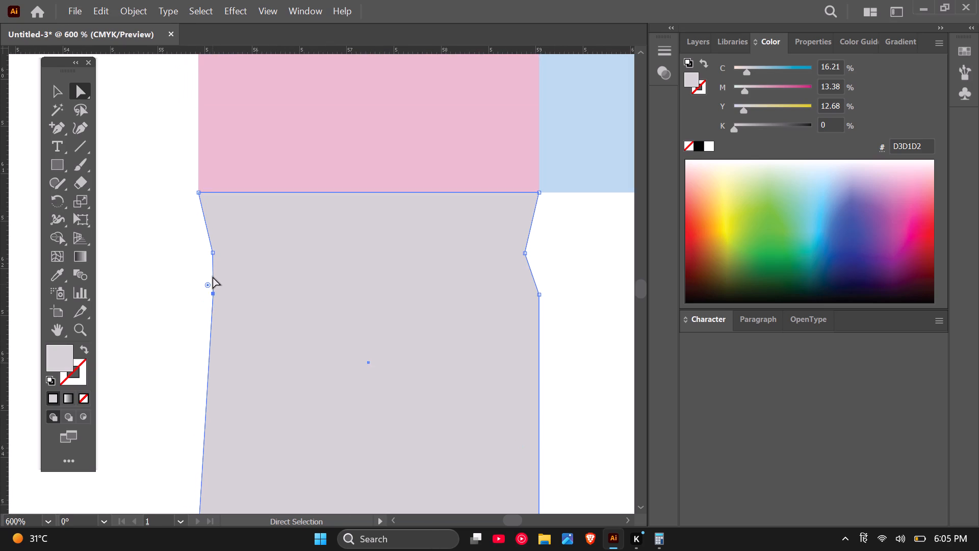
{"action": "scroll", "coordinate": [208, 296], "scroll_direction": "down", "scroll_amount": 3}
{"action": "scroll", "coordinate": [202, 359], "scroll_direction": "up", "scroll_amount": 3}
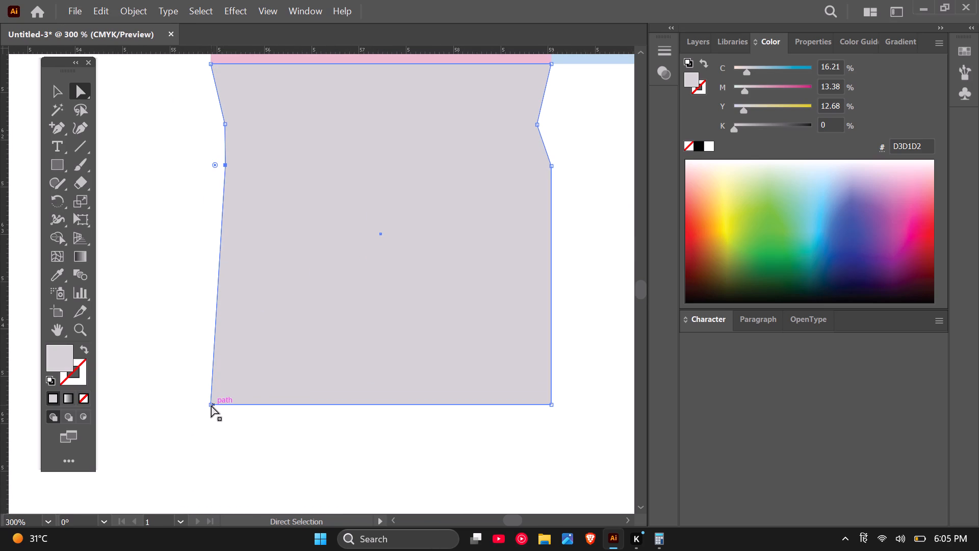
{"action": "left_click", "coordinate": [211, 405]}
{"action": "left_click_drag", "start_coordinate": [211, 405], "coordinate": [225, 404]}
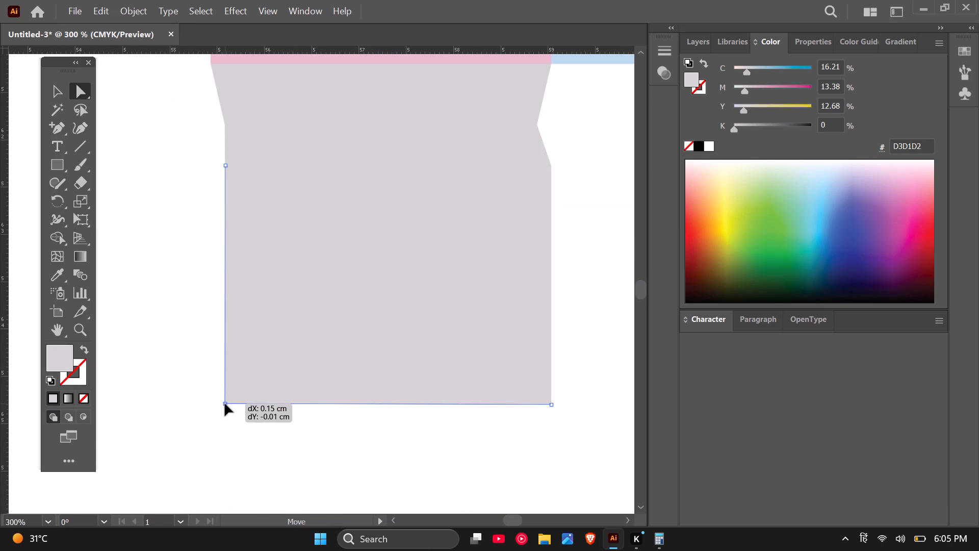
{"action": "left_click_drag", "start_coordinate": [225, 404], "coordinate": [228, 403]}
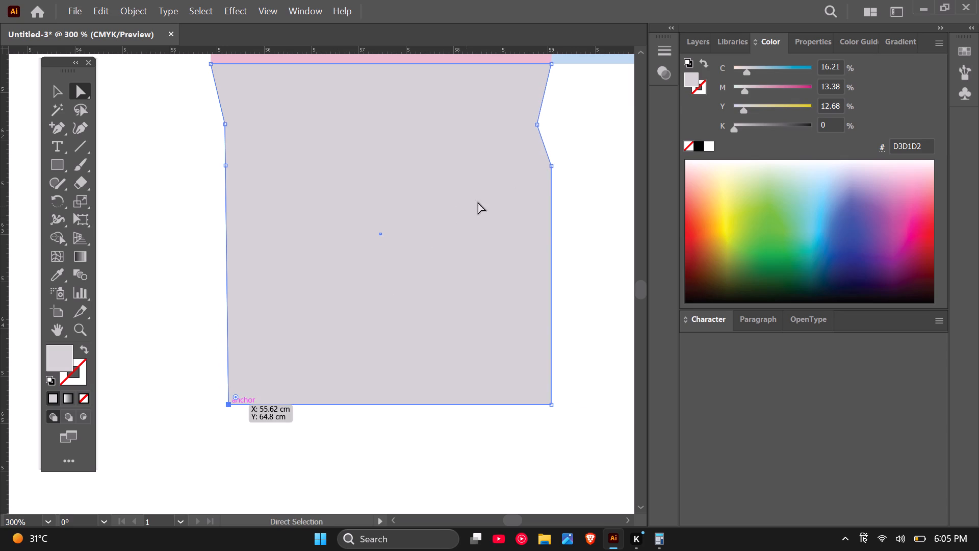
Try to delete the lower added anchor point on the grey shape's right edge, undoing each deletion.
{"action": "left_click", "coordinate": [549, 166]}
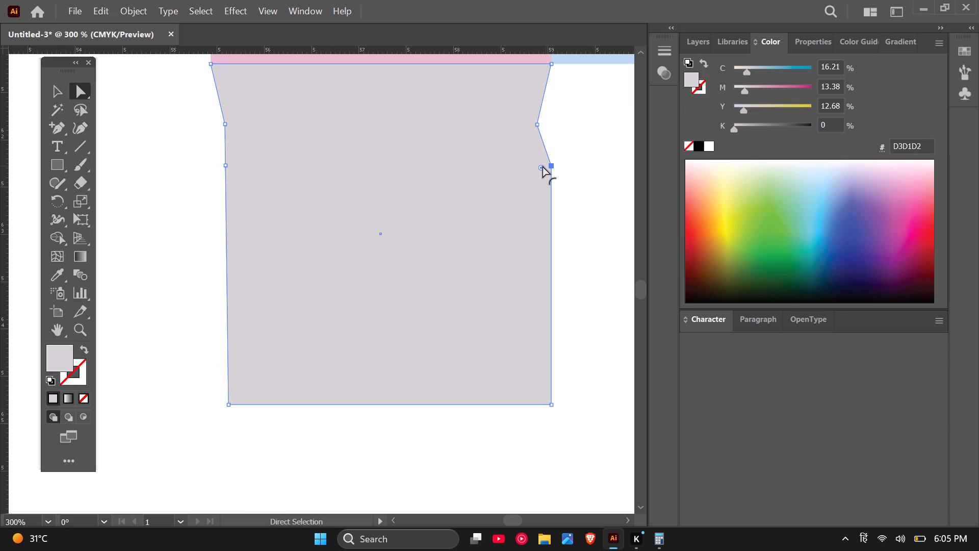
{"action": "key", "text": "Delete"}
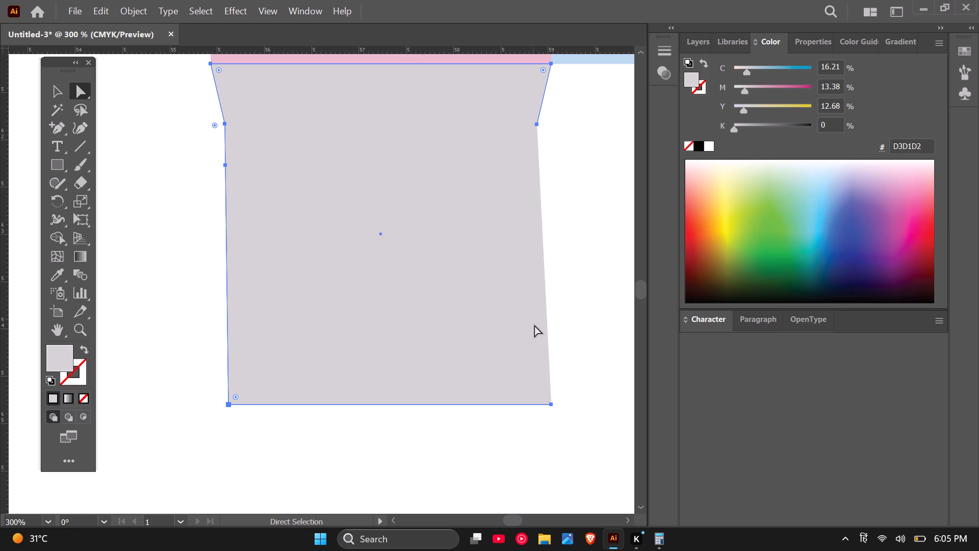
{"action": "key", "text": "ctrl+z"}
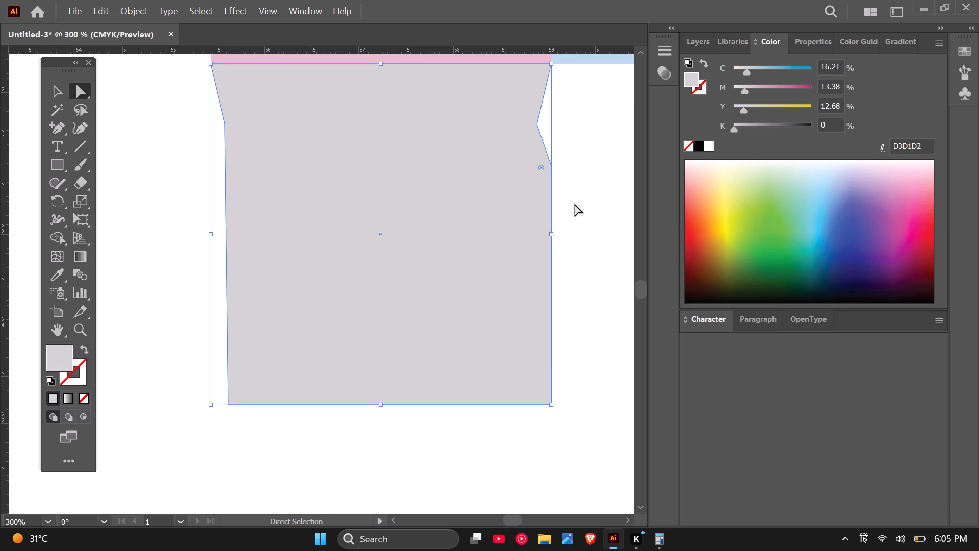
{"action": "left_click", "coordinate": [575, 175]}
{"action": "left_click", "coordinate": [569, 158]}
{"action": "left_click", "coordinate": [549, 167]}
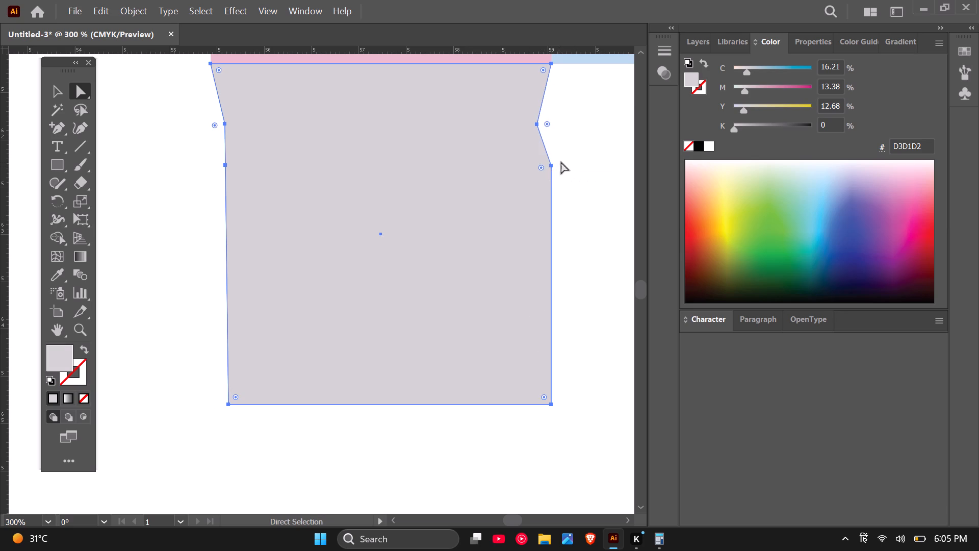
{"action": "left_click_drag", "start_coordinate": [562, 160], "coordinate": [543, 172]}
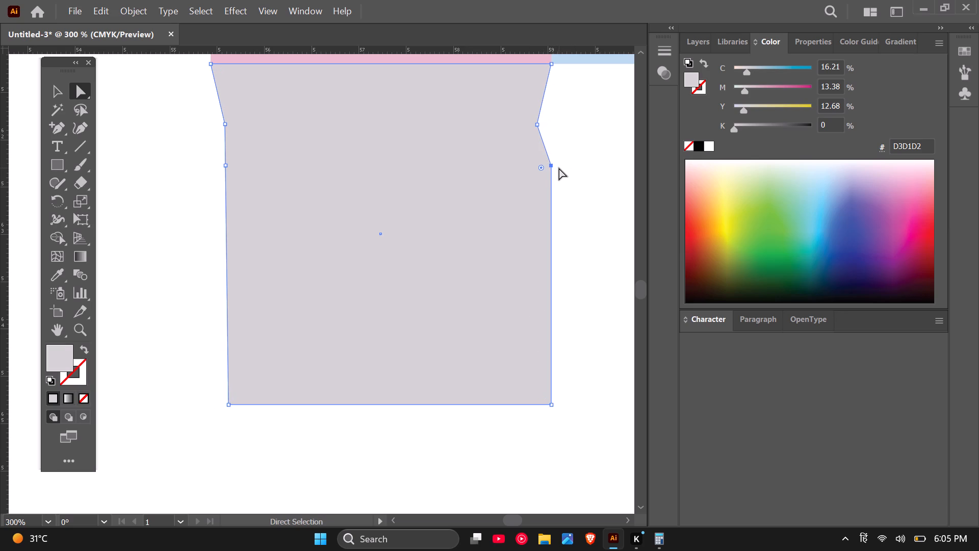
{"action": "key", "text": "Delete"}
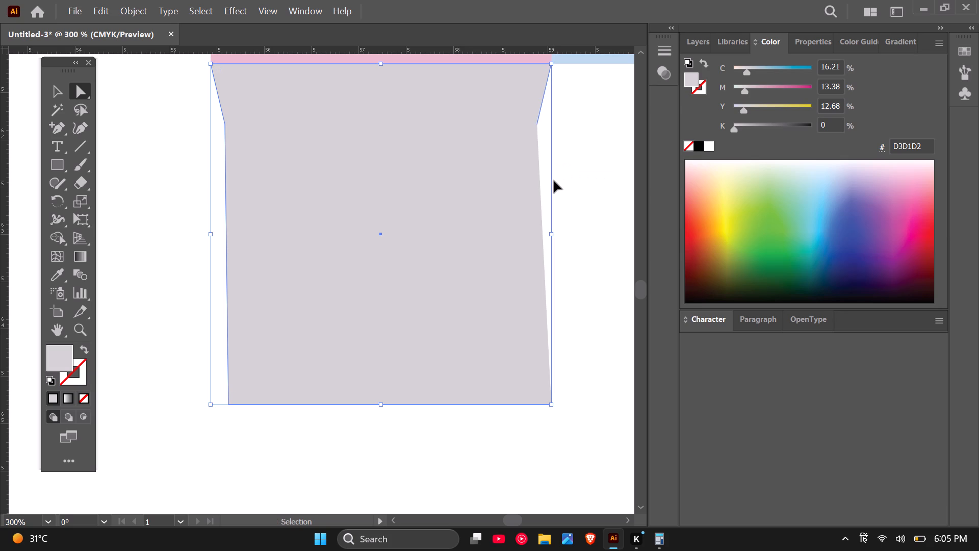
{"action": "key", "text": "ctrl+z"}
Remove the lower added anchor points from the grey shape's right and left edges using the Delete Anchor Point Tool.
{"action": "left_click", "coordinate": [561, 159]}
{"action": "left_click_drag", "start_coordinate": [563, 156], "coordinate": [556, 161]}
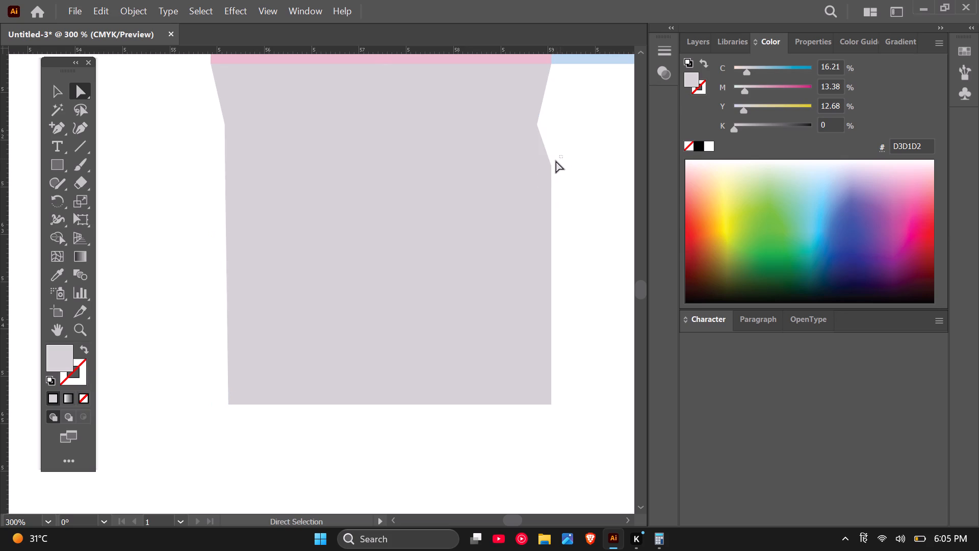
{"action": "left_click_drag", "start_coordinate": [556, 161], "coordinate": [548, 168]}
{"action": "left_click_drag", "start_coordinate": [47, 124], "coordinate": [49, 126]}
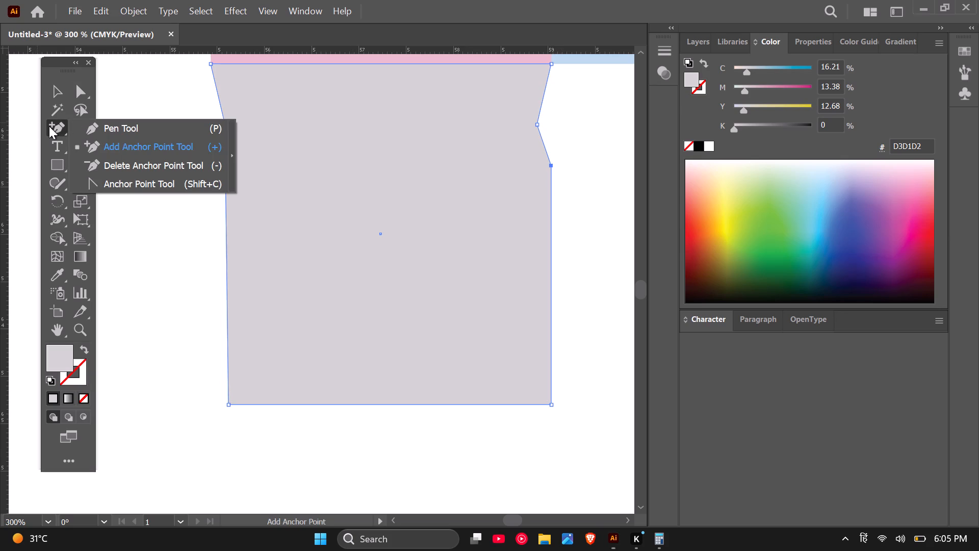
{"action": "left_click_drag", "start_coordinate": [49, 126], "coordinate": [93, 159]}
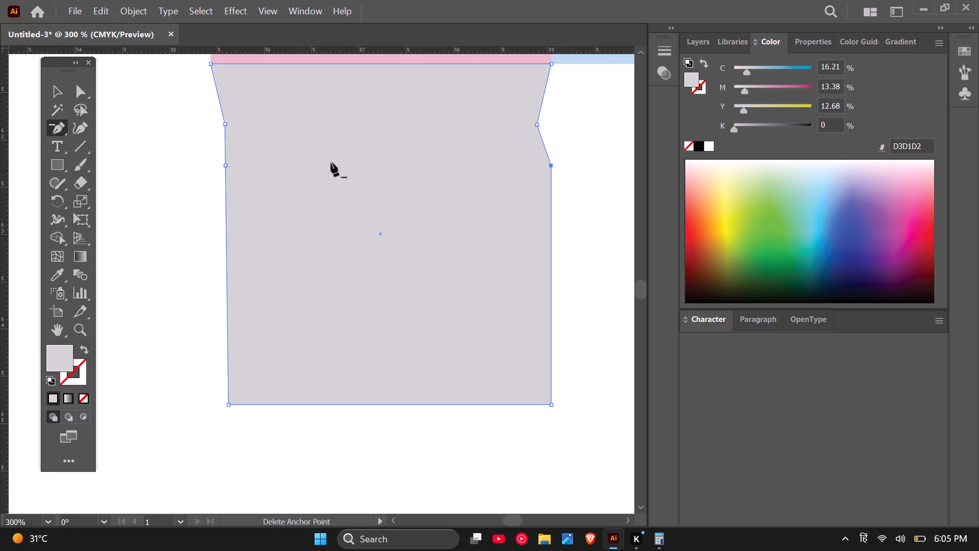
{"action": "left_click", "coordinate": [550, 165]}
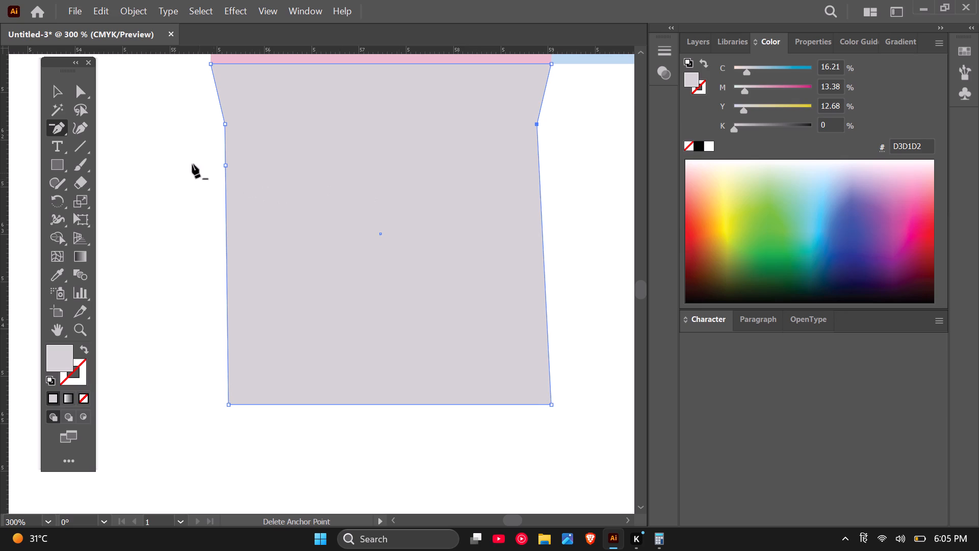
{"action": "left_click", "coordinate": [227, 164]}
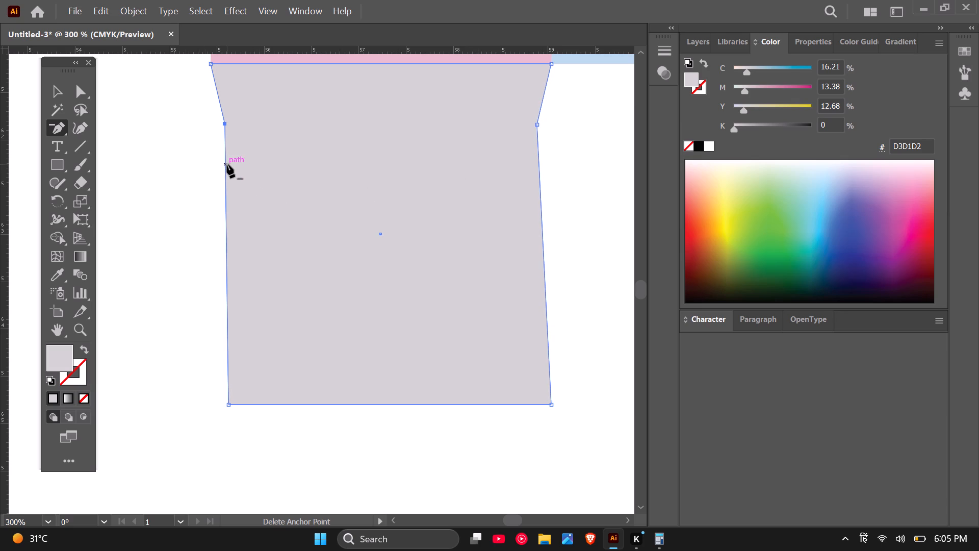
Move the grey shape's bottom-right corner point horizontally inward by about 0.2 cm and deselect the shape.
{"action": "left_click", "coordinate": [73, 90]}
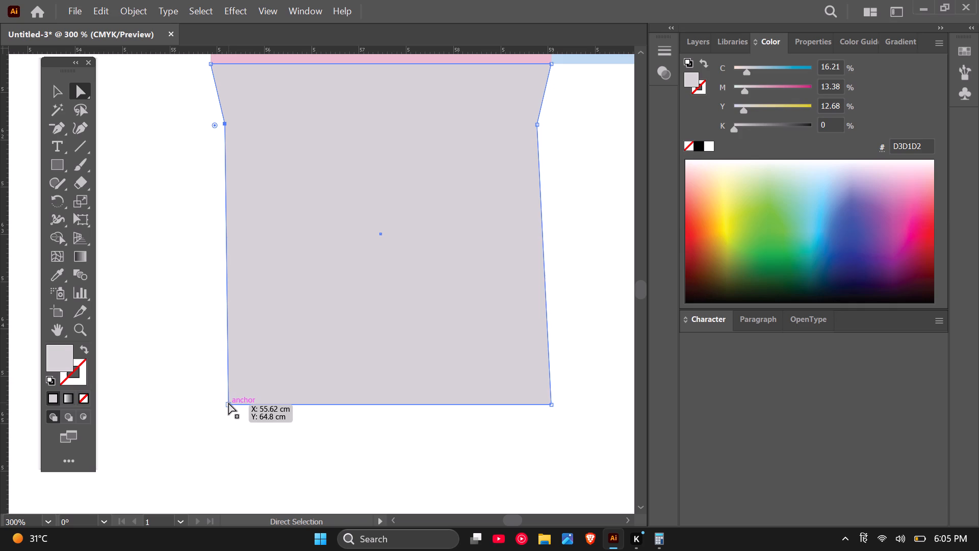
{"action": "left_click", "coordinate": [550, 406]}
{"action": "left_click_drag", "start_coordinate": [550, 406], "coordinate": [545, 406]}
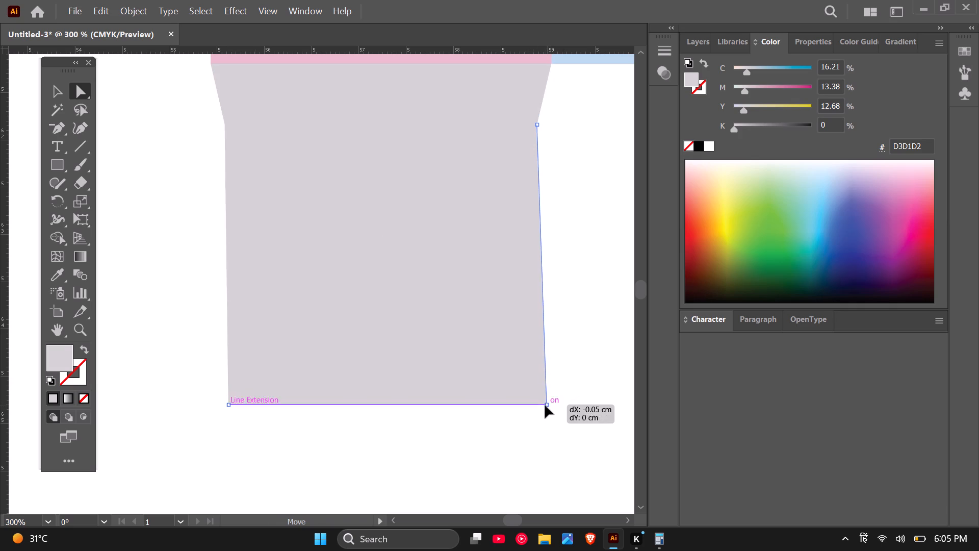
{"action": "left_click_drag", "start_coordinate": [545, 406], "coordinate": [527, 402]}
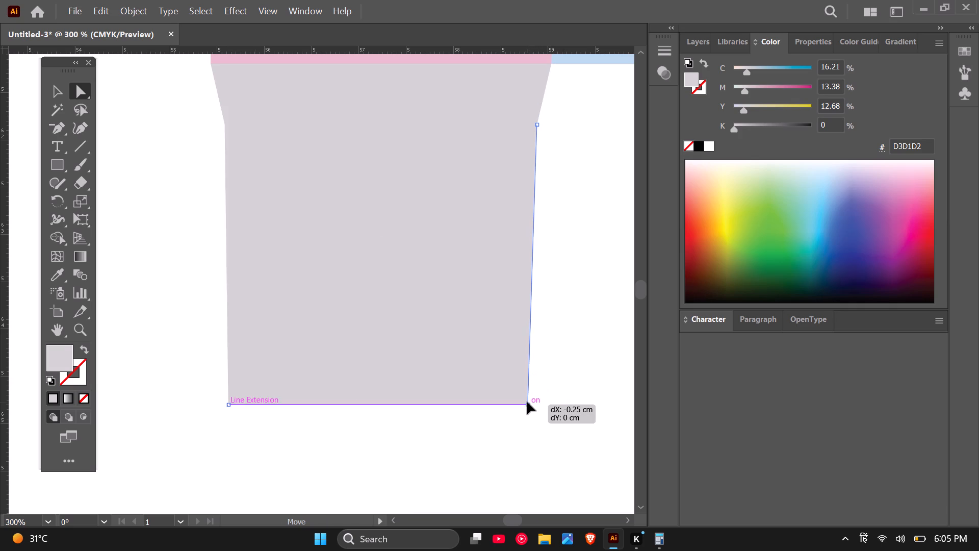
{"action": "left_click_drag", "start_coordinate": [527, 402], "coordinate": [530, 400]}
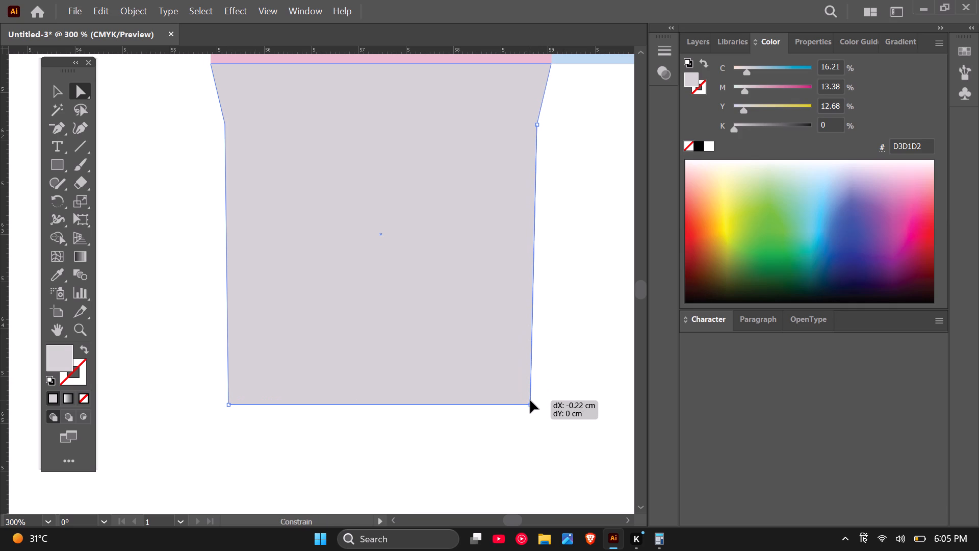
{"action": "left_click_drag", "start_coordinate": [530, 400], "coordinate": [533, 400]}
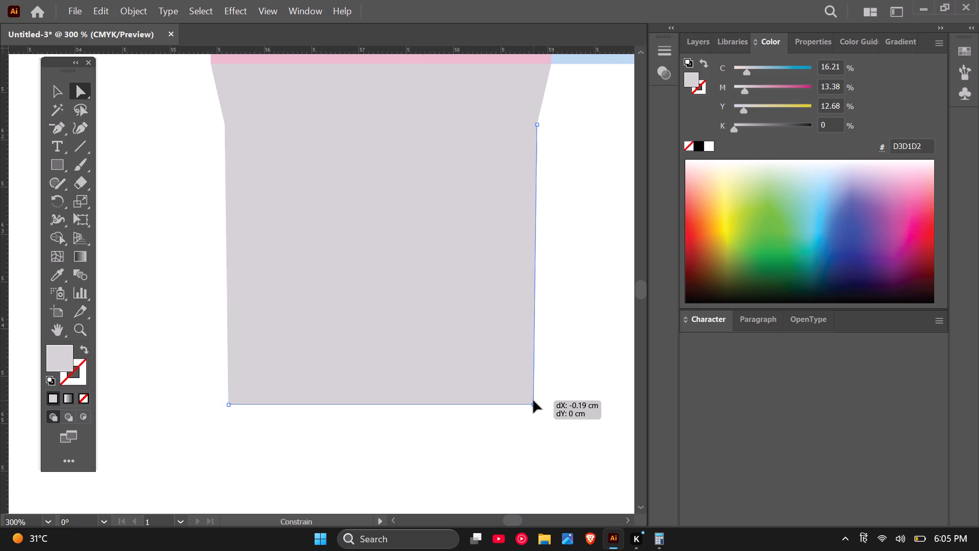
{"action": "left_click_drag", "start_coordinate": [533, 400], "coordinate": [533, 404]}
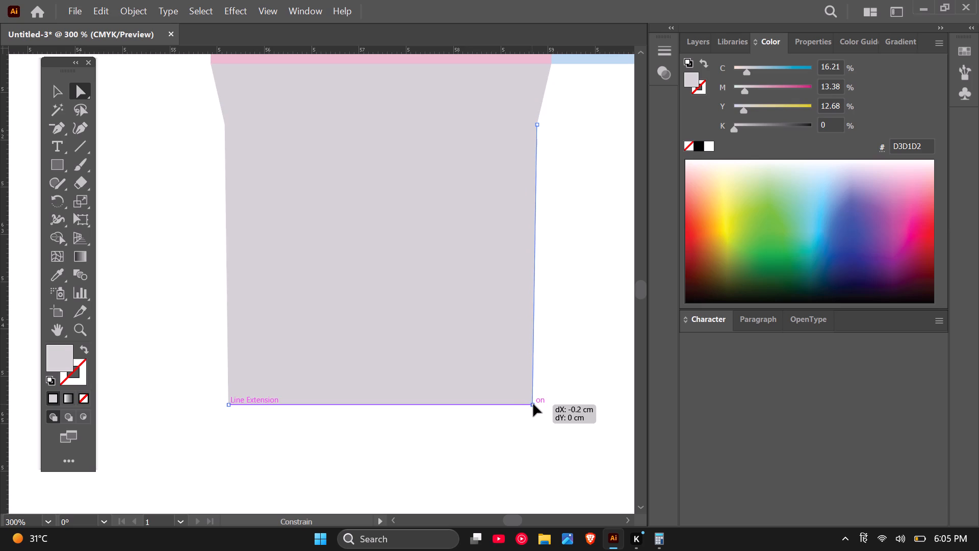
{"action": "left_click_drag", "start_coordinate": [533, 404], "coordinate": [532, 404]}
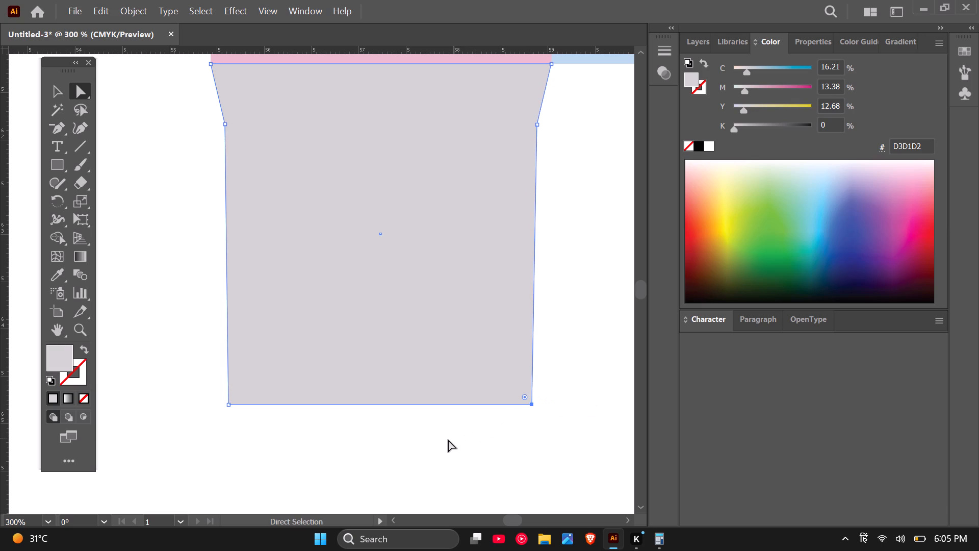
{"action": "left_click", "coordinate": [448, 440]}
Select the grey end flap, display its object properties, and deselect it.
{"action": "scroll", "coordinate": [448, 440], "scroll_direction": "down", "scroll_amount": 1}
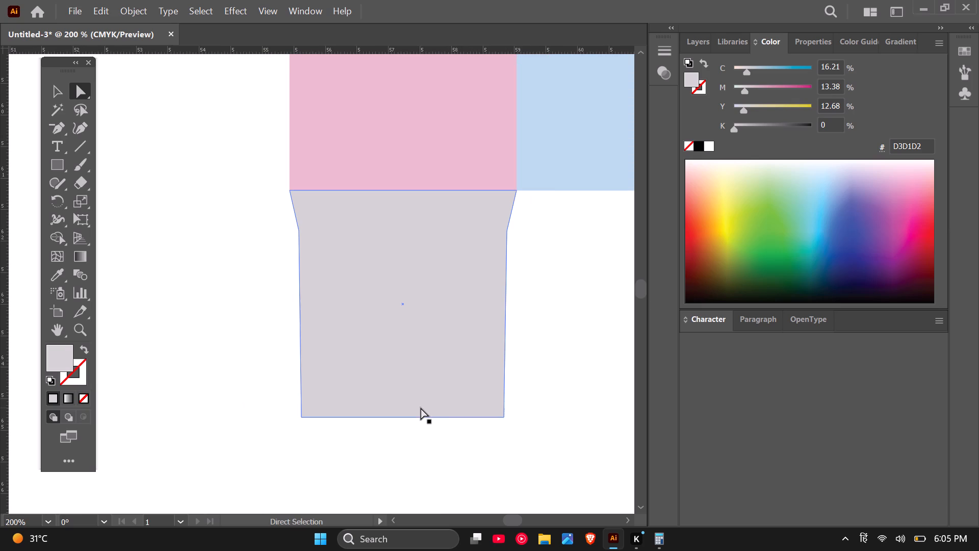
{"action": "scroll", "coordinate": [413, 425], "scroll_direction": "down", "scroll_amount": 3}
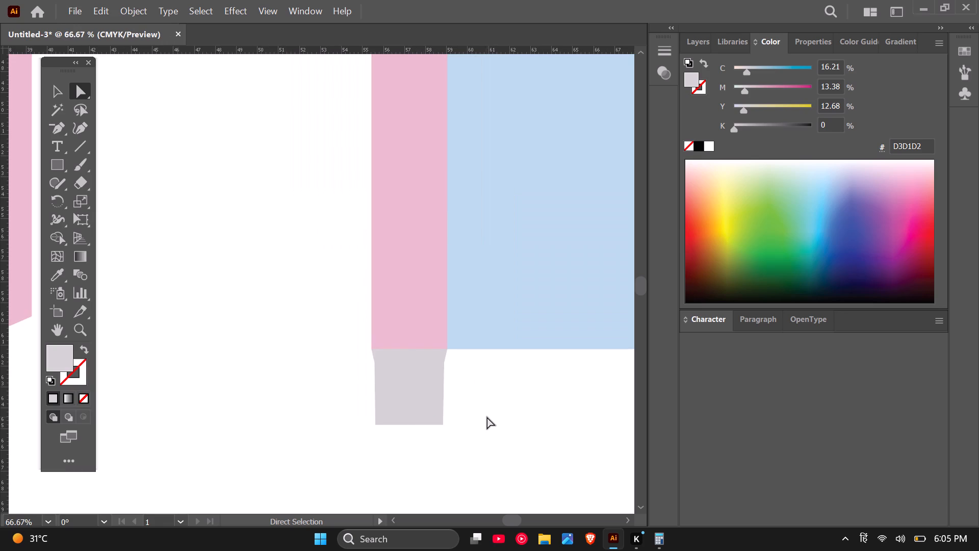
{"action": "scroll", "coordinate": [453, 416], "scroll_direction": "down", "scroll_amount": 2}
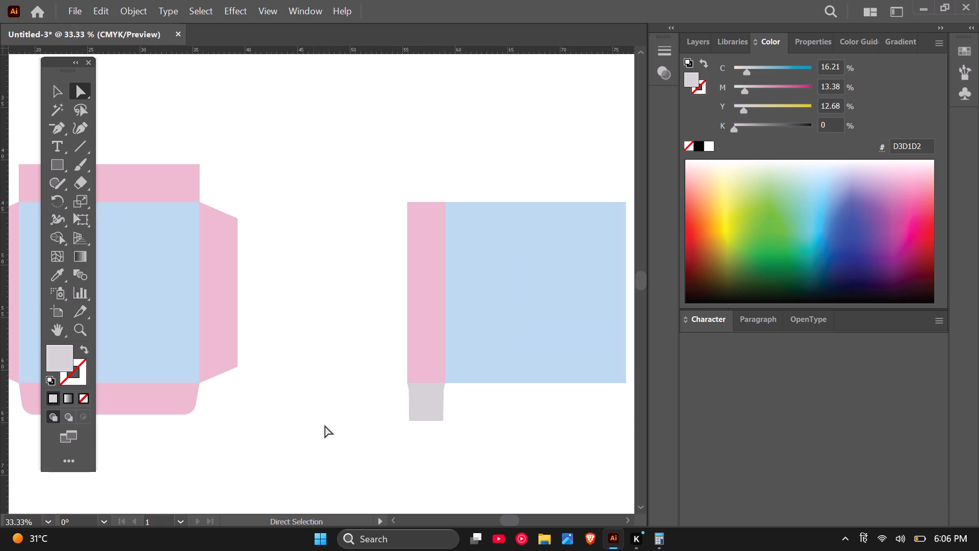
{"action": "scroll", "coordinate": [442, 423], "scroll_direction": "up", "scroll_amount": 2}
{"action": "left_click", "coordinate": [414, 383]}
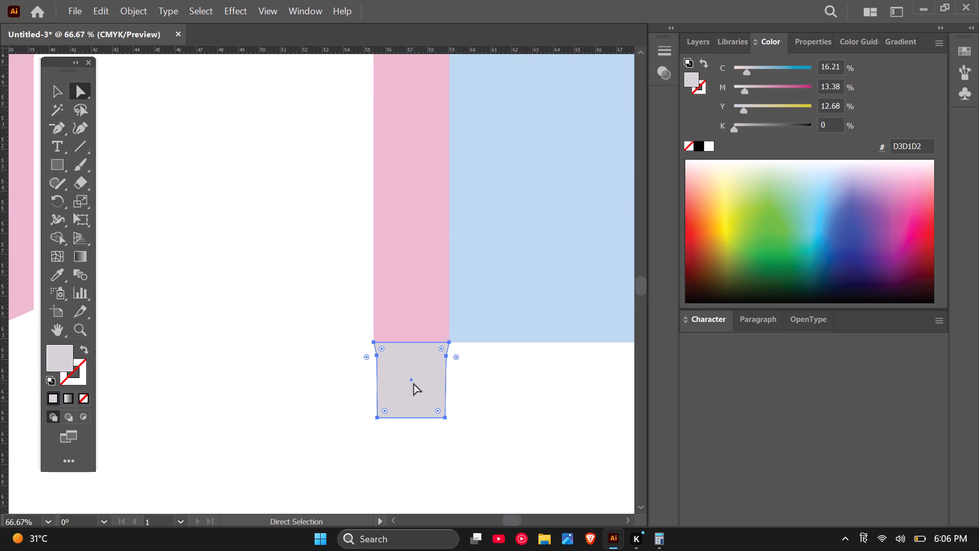
{"action": "left_click", "coordinate": [800, 16]}
{"action": "left_click", "coordinate": [800, 36]}
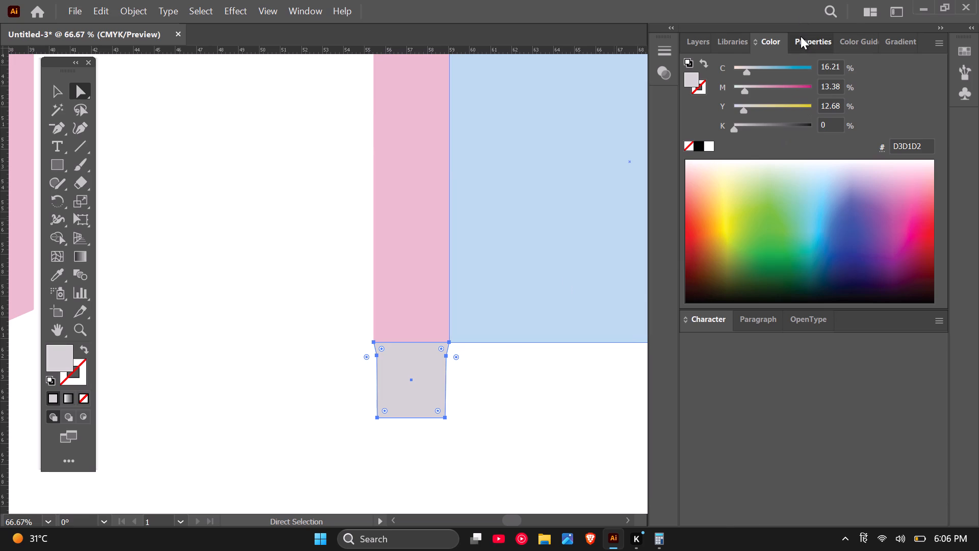
{"action": "left_click", "coordinate": [522, 432]}
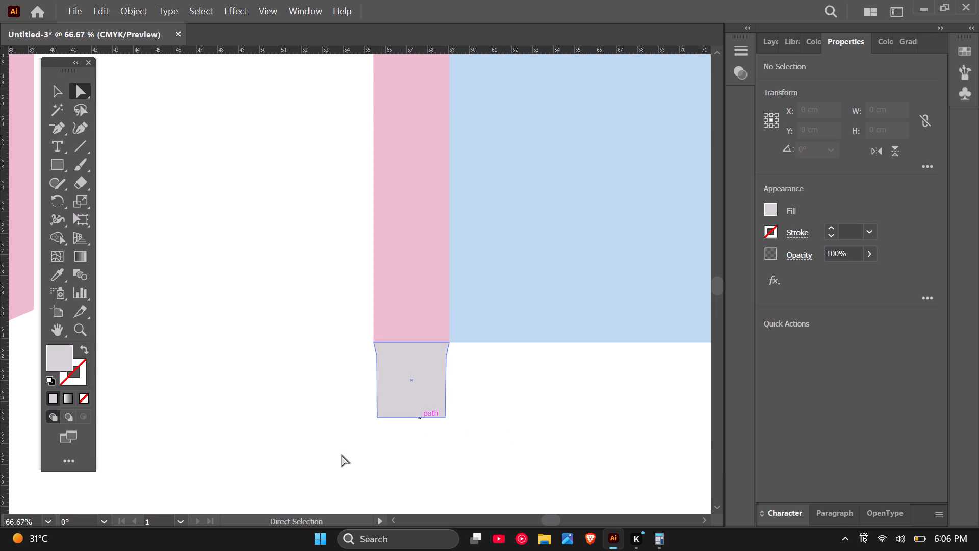
Duplicate the vertical pink strip beside the second blue square and align the copy flush with the square's right edge.
{"action": "scroll", "coordinate": [325, 436], "scroll_direction": "down", "scroll_amount": 4}
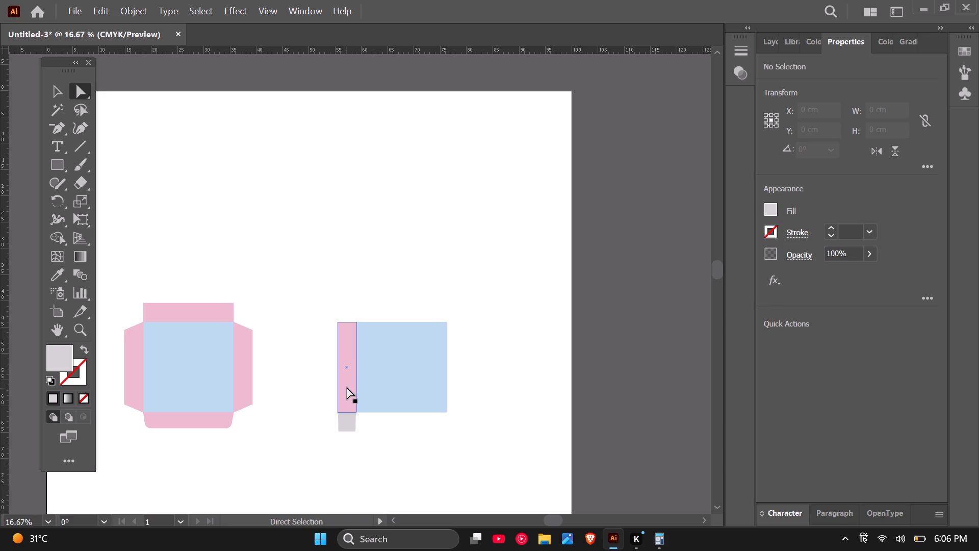
{"action": "left_click_drag", "start_coordinate": [347, 387], "coordinate": [419, 390], "text": "alt"}
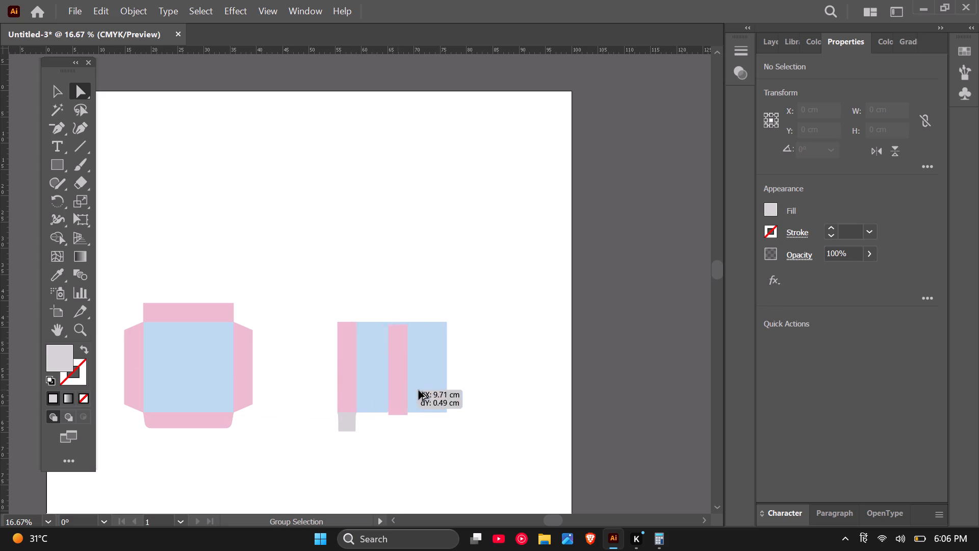
{"action": "left_click_drag", "start_coordinate": [419, 390], "coordinate": [455, 387], "text": "alt"}
{"action": "left_click", "coordinate": [490, 393]}
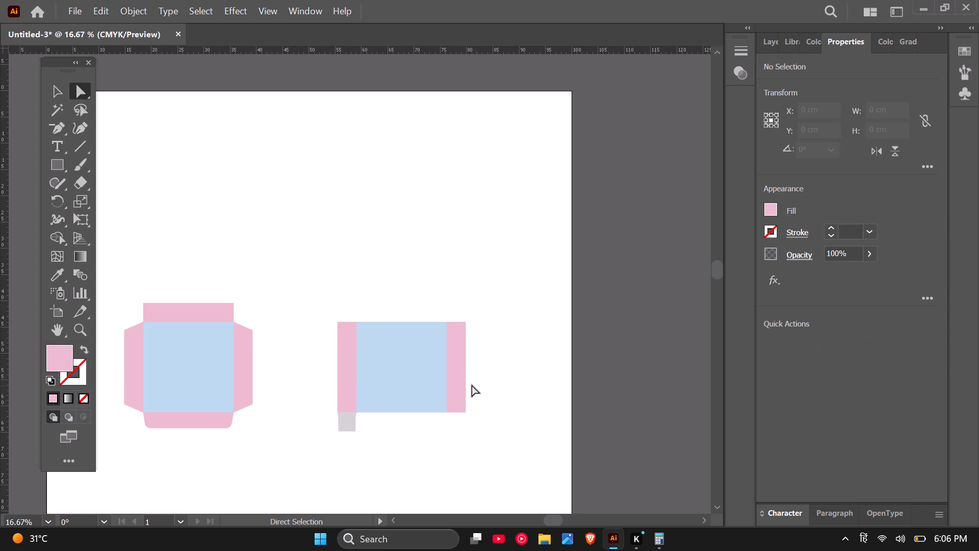
{"action": "scroll", "coordinate": [448, 394], "scroll_direction": "up", "scroll_amount": 7}
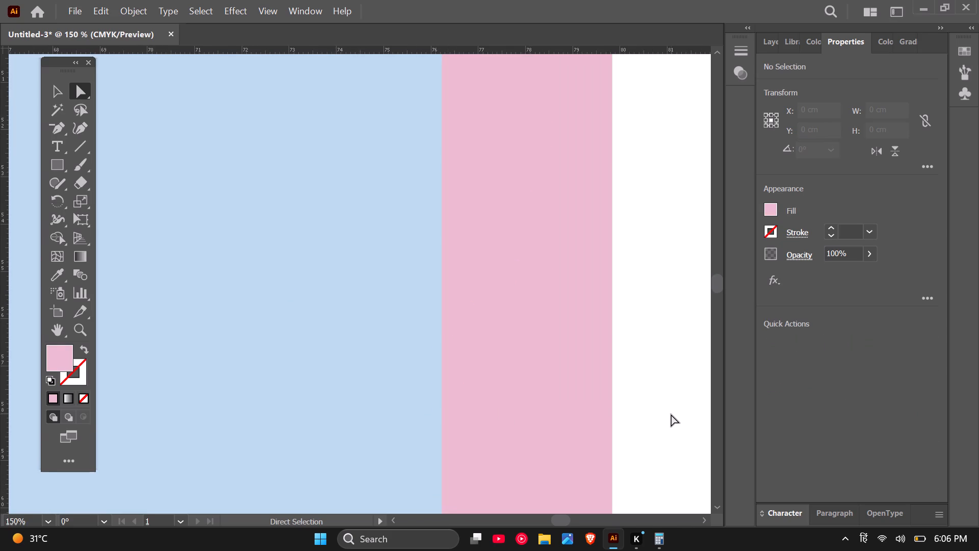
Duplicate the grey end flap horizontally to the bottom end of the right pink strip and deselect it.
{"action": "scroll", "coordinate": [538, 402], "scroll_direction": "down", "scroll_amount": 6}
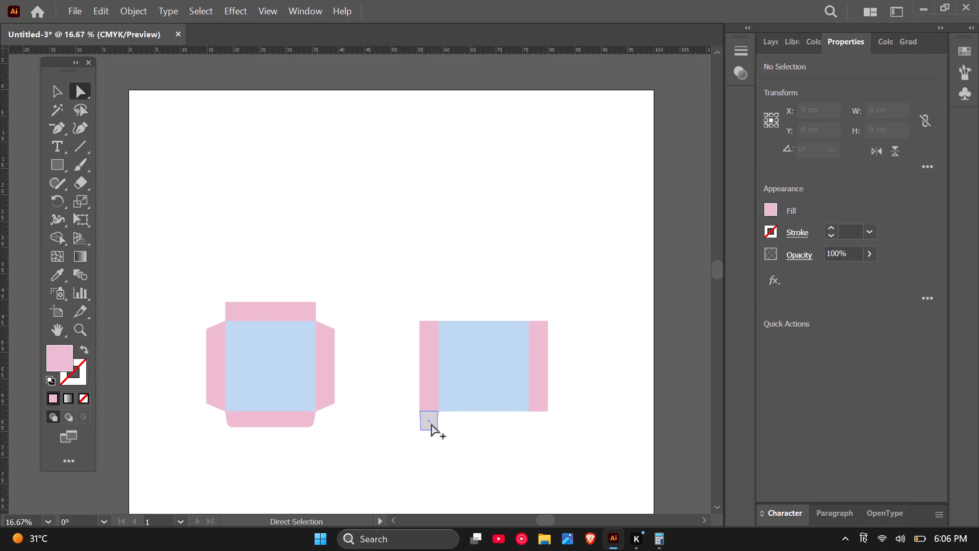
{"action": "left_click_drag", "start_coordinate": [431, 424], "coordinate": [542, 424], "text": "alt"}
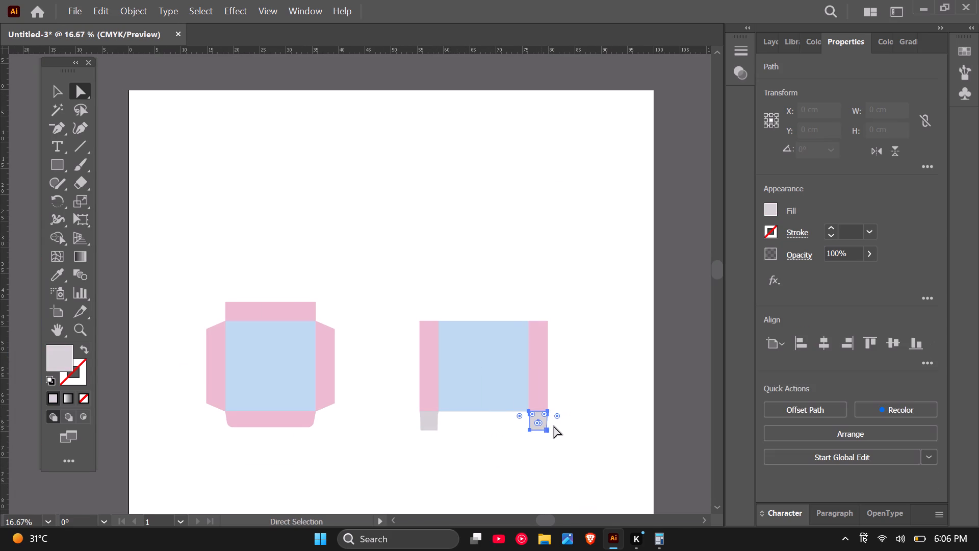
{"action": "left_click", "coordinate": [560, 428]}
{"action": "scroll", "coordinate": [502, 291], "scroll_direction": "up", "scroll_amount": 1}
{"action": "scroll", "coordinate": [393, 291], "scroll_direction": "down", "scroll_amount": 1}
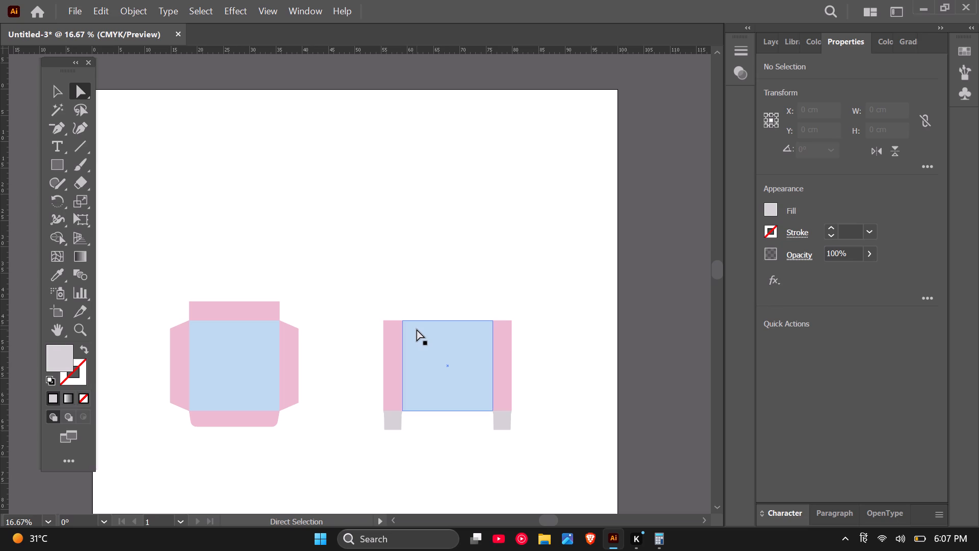
Duplicate the left pink strip above the blue square, centred on it, and set the copy's rotation angle to 0°.
{"action": "left_click", "coordinate": [392, 357]}
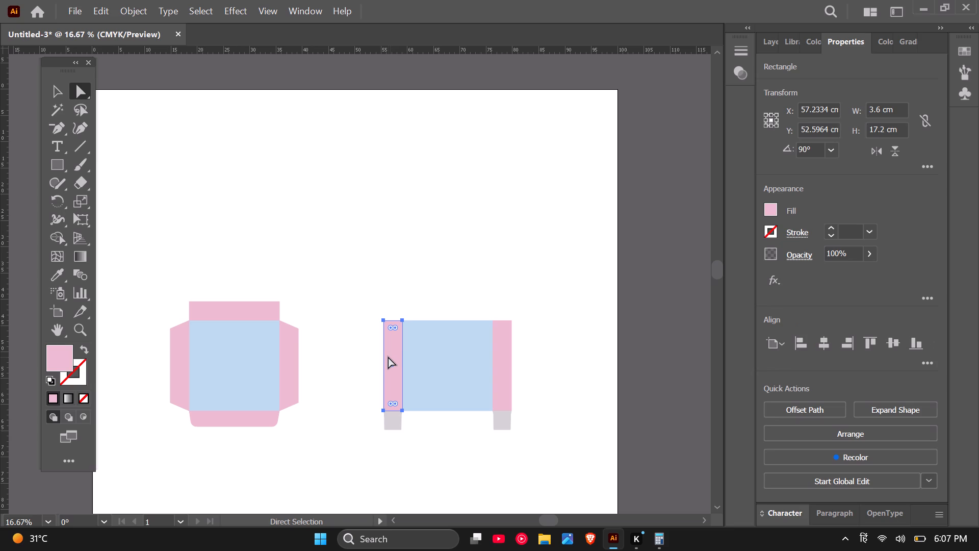
{"action": "left_click_drag", "start_coordinate": [388, 357], "coordinate": [444, 261], "text": "alt"}
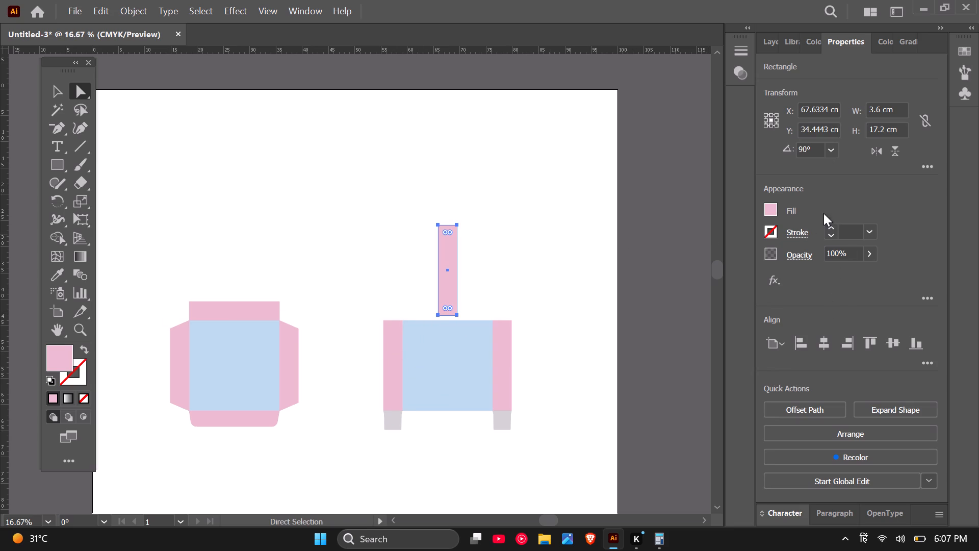
{"action": "left_click_drag", "start_coordinate": [819, 145], "coordinate": [797, 147]}
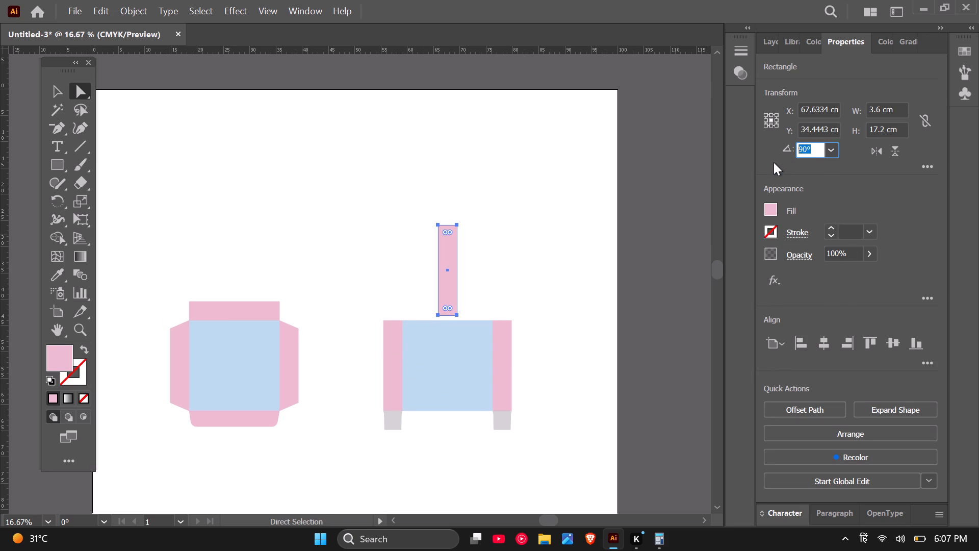
{"action": "key", "text": "0"}
{"action": "key", "text": "Return"}
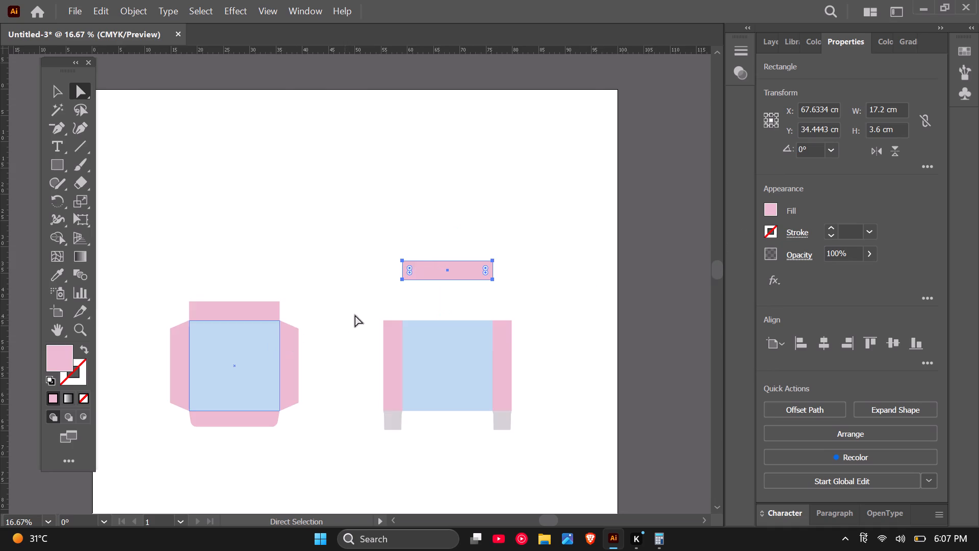
Move the horizontal pink strip straight down about 7.75 cm onto the blue square's top edge and deselect it.
{"action": "scroll", "coordinate": [373, 308], "scroll_direction": "up", "scroll_amount": 2}
{"action": "scroll", "coordinate": [508, 274], "scroll_direction": "down", "scroll_amount": 2}
{"action": "left_click_drag", "start_coordinate": [526, 256], "coordinate": [526, 266]}
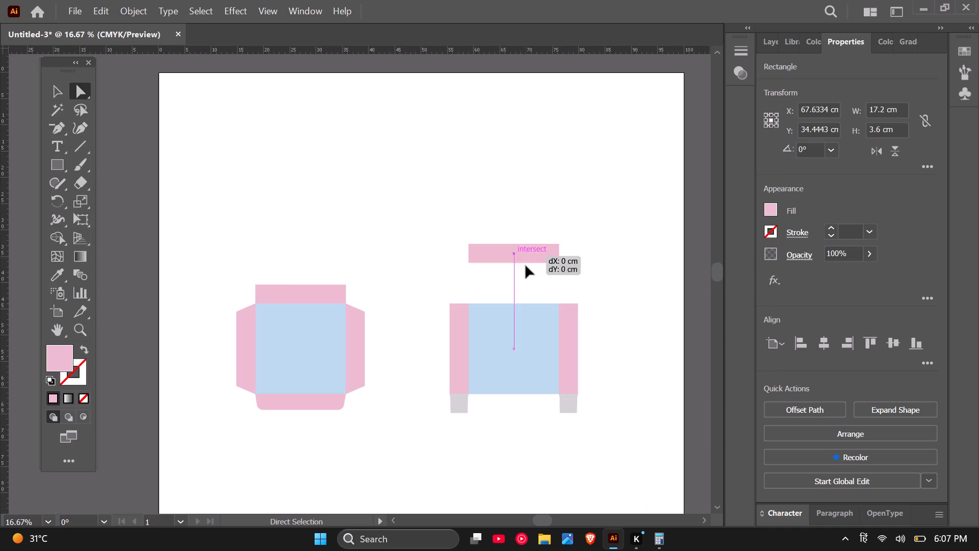
{"action": "left_click_drag", "start_coordinate": [526, 266], "coordinate": [525, 295]}
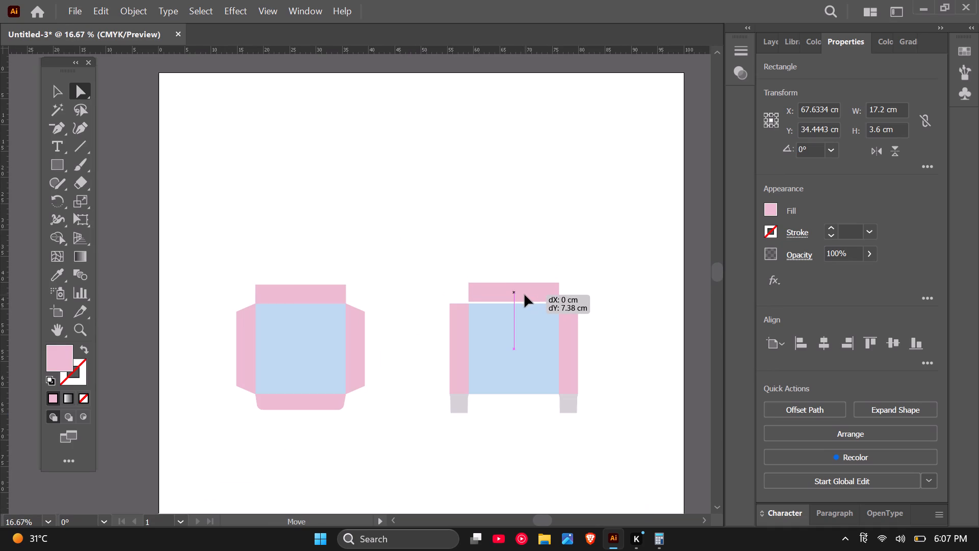
{"action": "left_click_drag", "start_coordinate": [525, 295], "coordinate": [525, 297]}
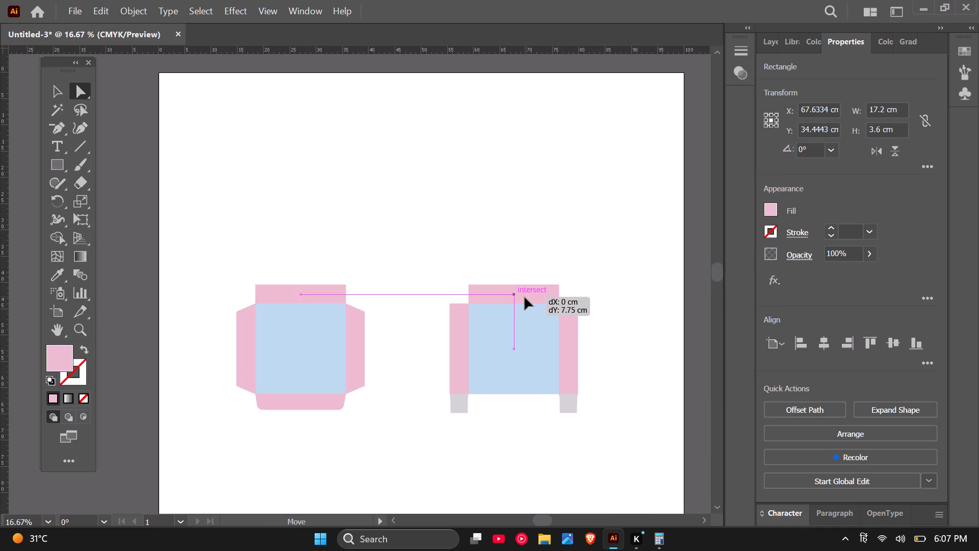
{"action": "left_click_drag", "start_coordinate": [525, 297], "coordinate": [525, 296]}
{"action": "left_click", "coordinate": [537, 228]}
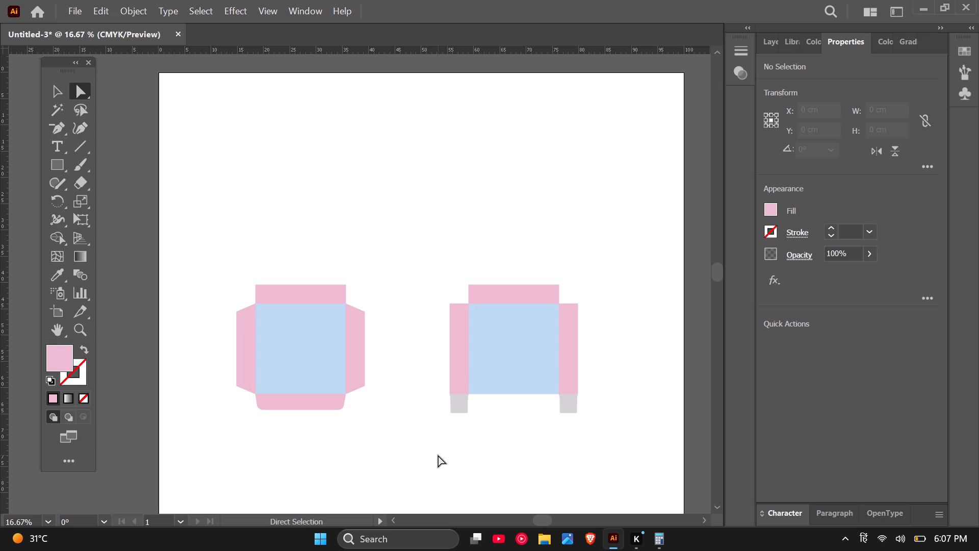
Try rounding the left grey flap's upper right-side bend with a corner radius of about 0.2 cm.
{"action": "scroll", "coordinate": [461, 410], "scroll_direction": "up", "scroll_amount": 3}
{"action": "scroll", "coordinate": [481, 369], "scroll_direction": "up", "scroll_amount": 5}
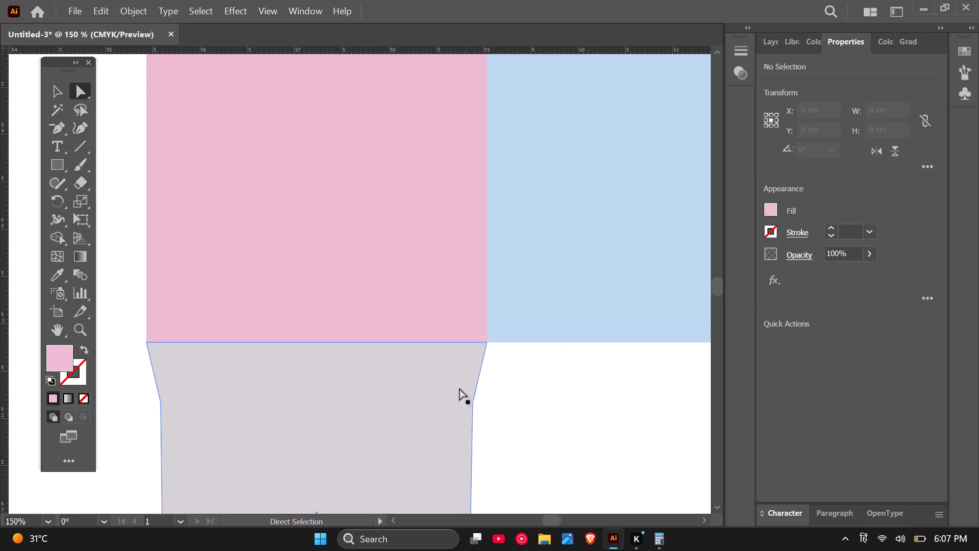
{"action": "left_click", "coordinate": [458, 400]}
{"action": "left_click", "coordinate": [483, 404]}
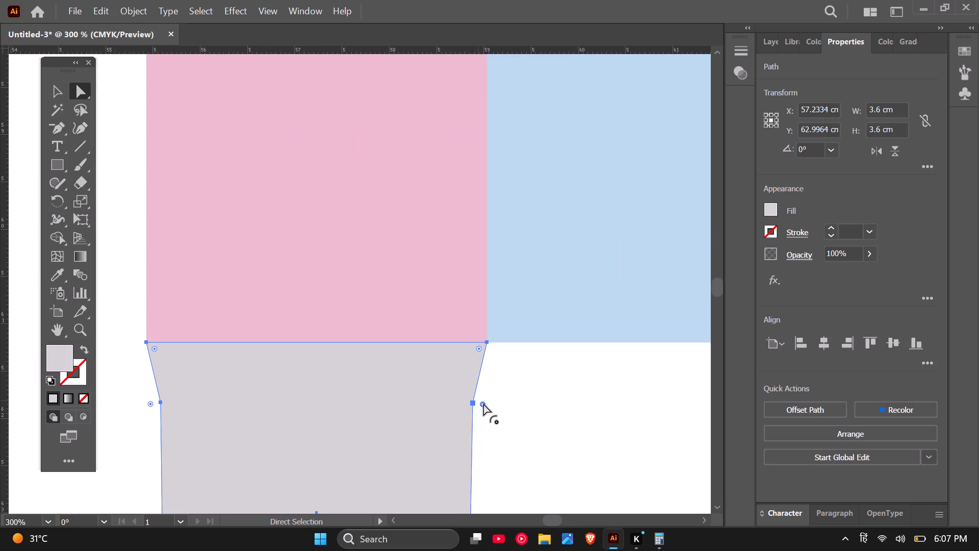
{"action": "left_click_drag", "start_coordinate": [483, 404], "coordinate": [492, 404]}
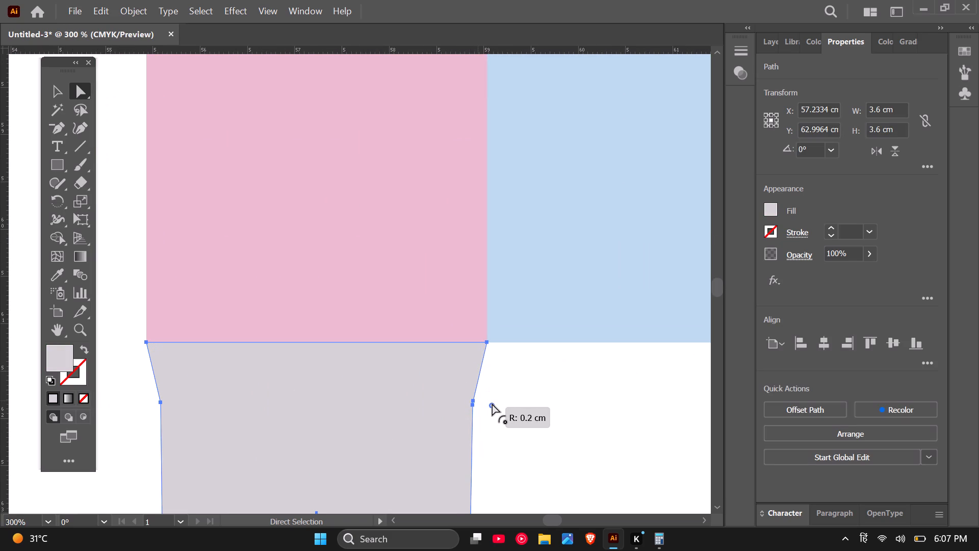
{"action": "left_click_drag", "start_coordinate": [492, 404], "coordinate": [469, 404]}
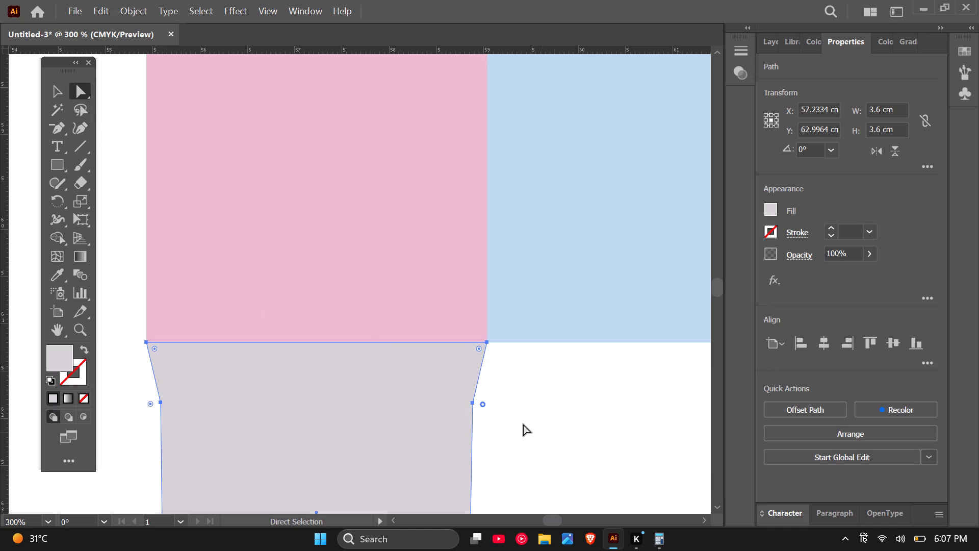
Straighten the left grey flap's right side by moving its bend point and bottom corner outward in line with the pink strip's right edge.
{"action": "left_click", "coordinate": [473, 402]}
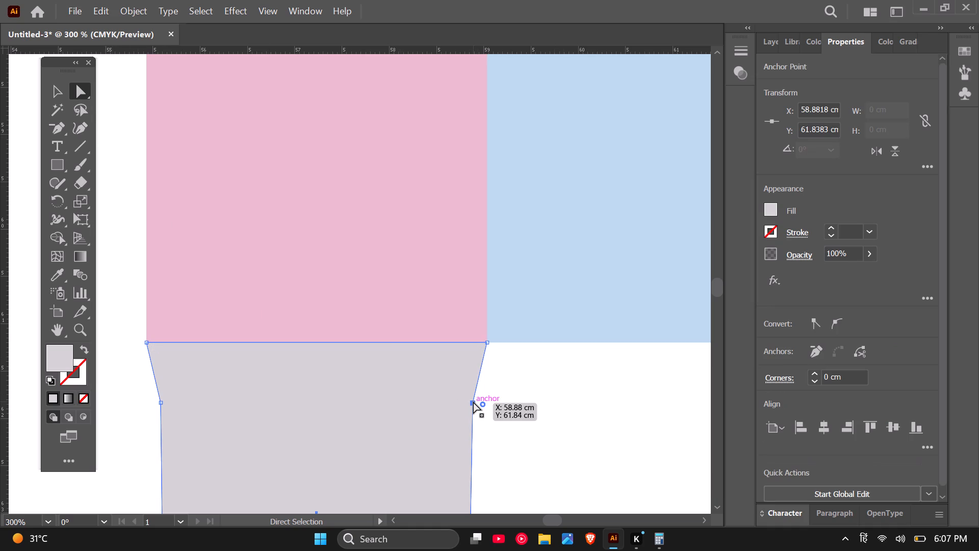
{"action": "left_click_drag", "start_coordinate": [473, 402], "coordinate": [489, 402]}
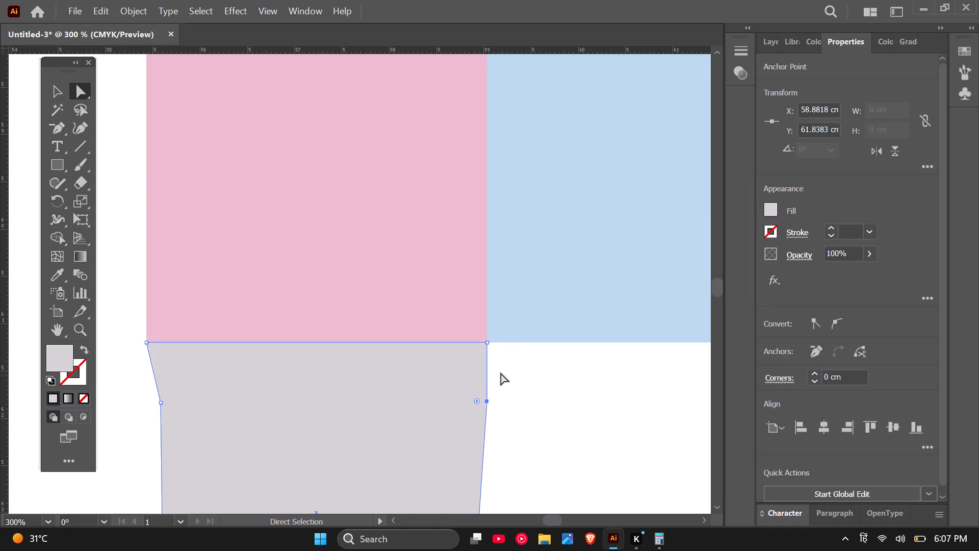
{"action": "scroll", "coordinate": [501, 373], "scroll_direction": "down", "scroll_amount": 3}
{"action": "scroll", "coordinate": [510, 476], "scroll_direction": "up", "scroll_amount": 2}
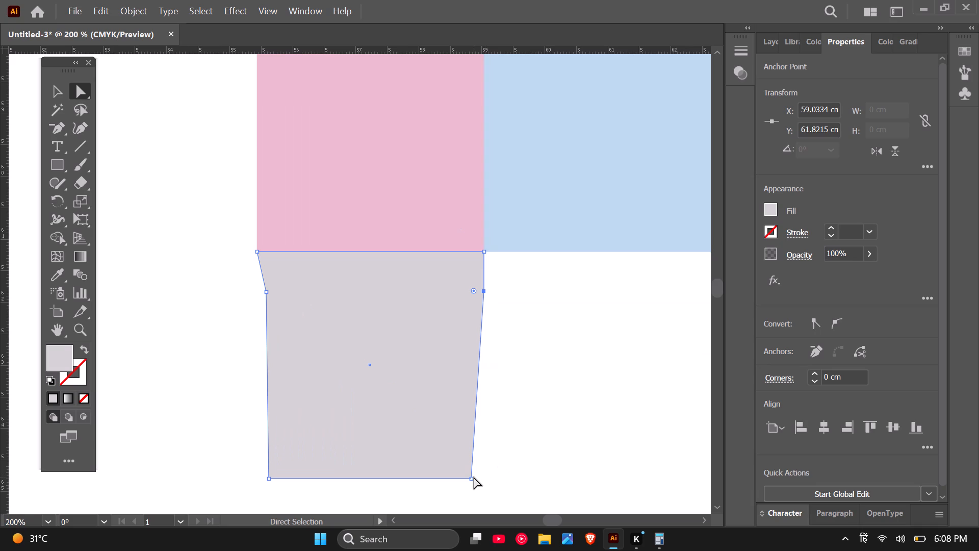
{"action": "left_click", "coordinate": [473, 477]}
{"action": "left_click_drag", "start_coordinate": [473, 477], "coordinate": [478, 477]}
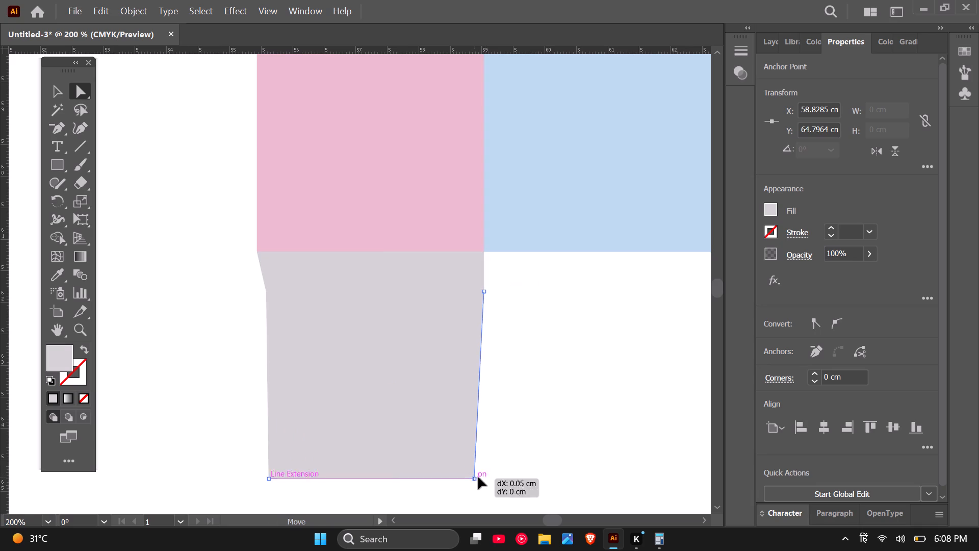
{"action": "left_click_drag", "start_coordinate": [478, 477], "coordinate": [483, 475]}
{"action": "left_click", "coordinate": [511, 457]}
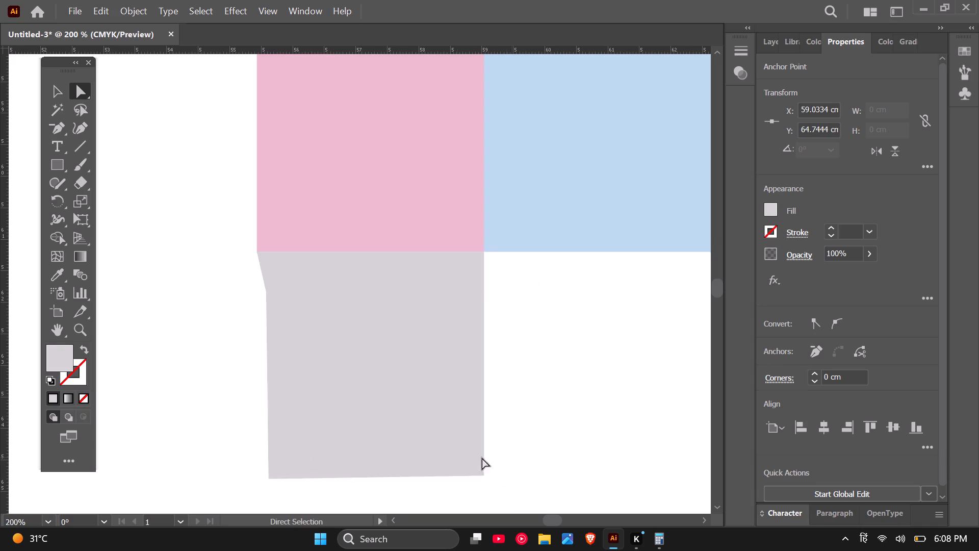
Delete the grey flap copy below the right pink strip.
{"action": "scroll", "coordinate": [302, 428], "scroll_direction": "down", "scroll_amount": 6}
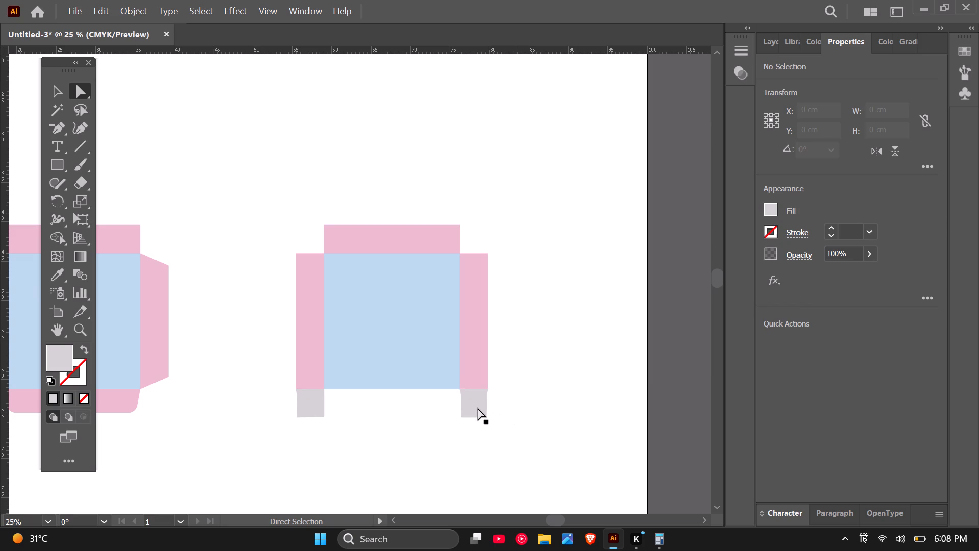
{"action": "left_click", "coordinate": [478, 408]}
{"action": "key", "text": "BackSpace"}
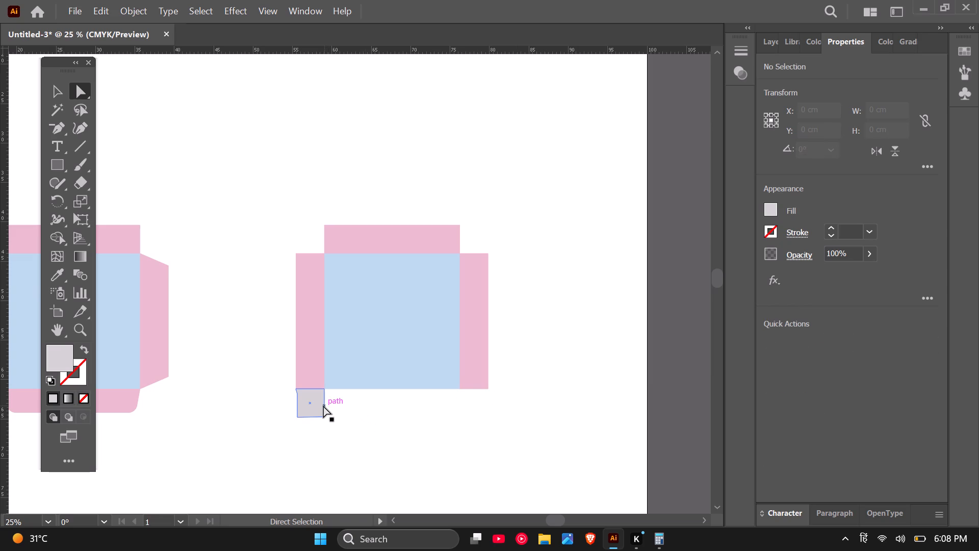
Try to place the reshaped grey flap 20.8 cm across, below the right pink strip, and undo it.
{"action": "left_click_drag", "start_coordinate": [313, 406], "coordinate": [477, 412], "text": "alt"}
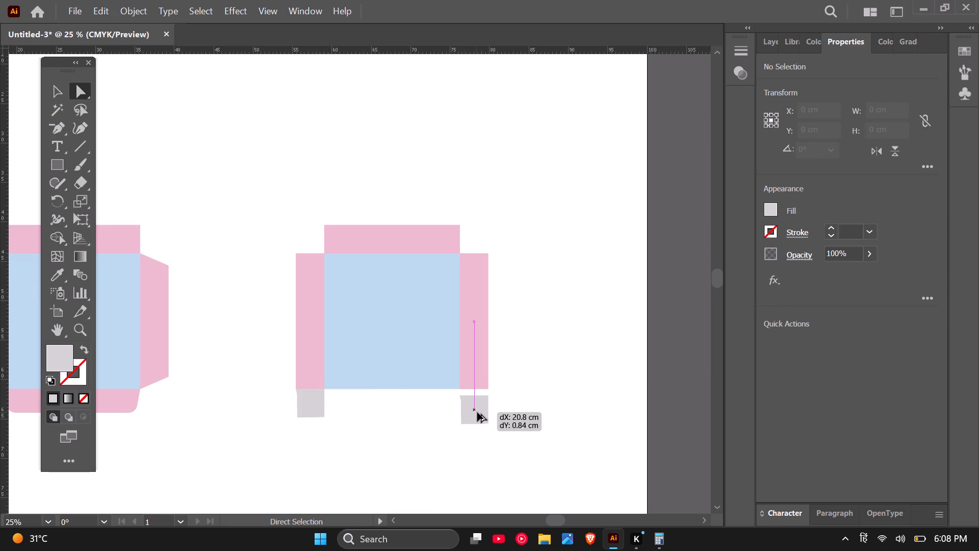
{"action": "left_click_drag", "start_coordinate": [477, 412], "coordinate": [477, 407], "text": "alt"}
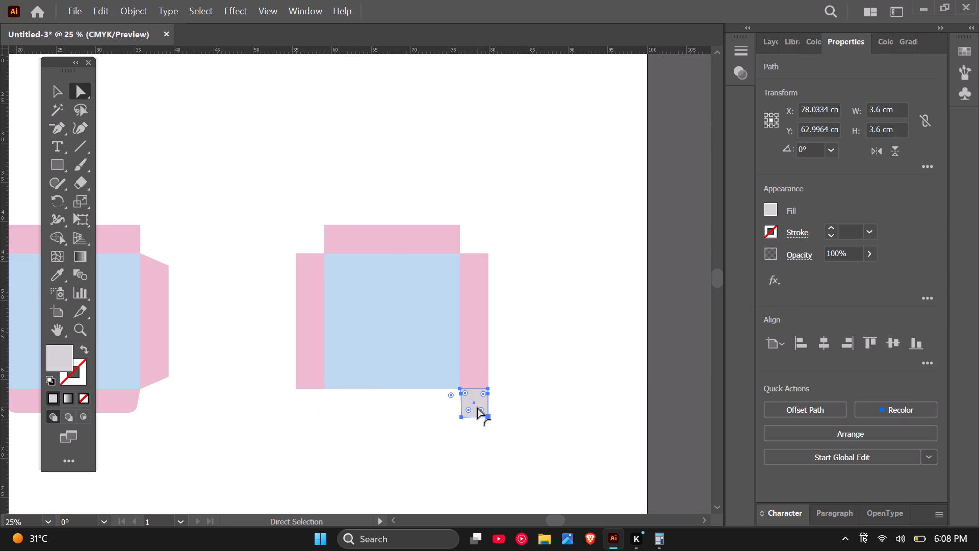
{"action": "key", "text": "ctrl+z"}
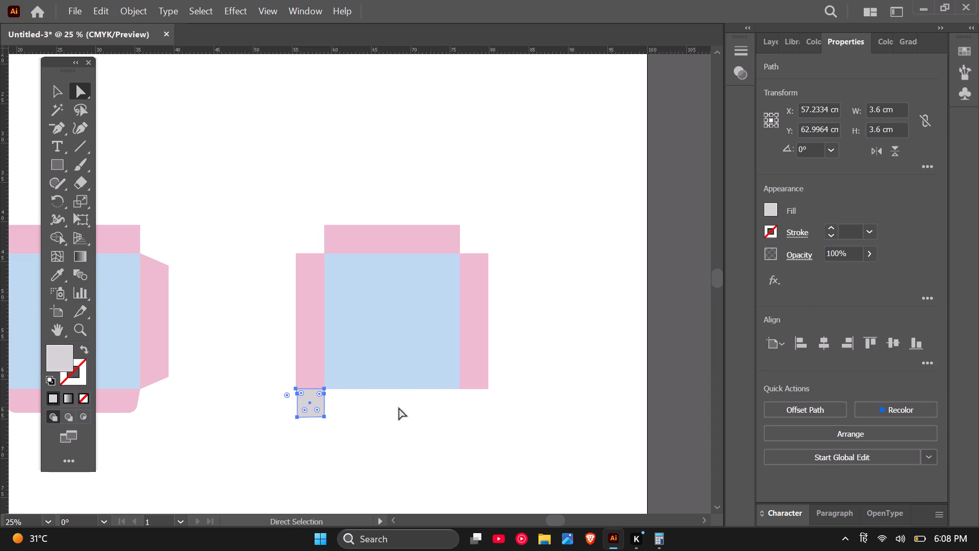
Copy the left grey flap 20.8 cm across so it sits directly below the right pink strip.
{"action": "left_click_drag", "start_coordinate": [316, 403], "coordinate": [386, 403], "text": "alt"}
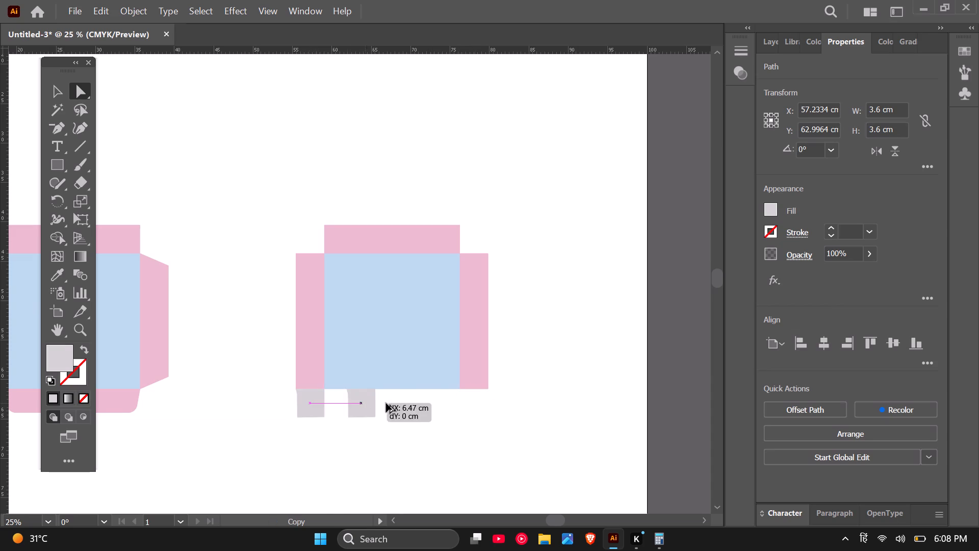
{"action": "left_click_drag", "start_coordinate": [386, 403], "coordinate": [477, 400], "text": "alt"}
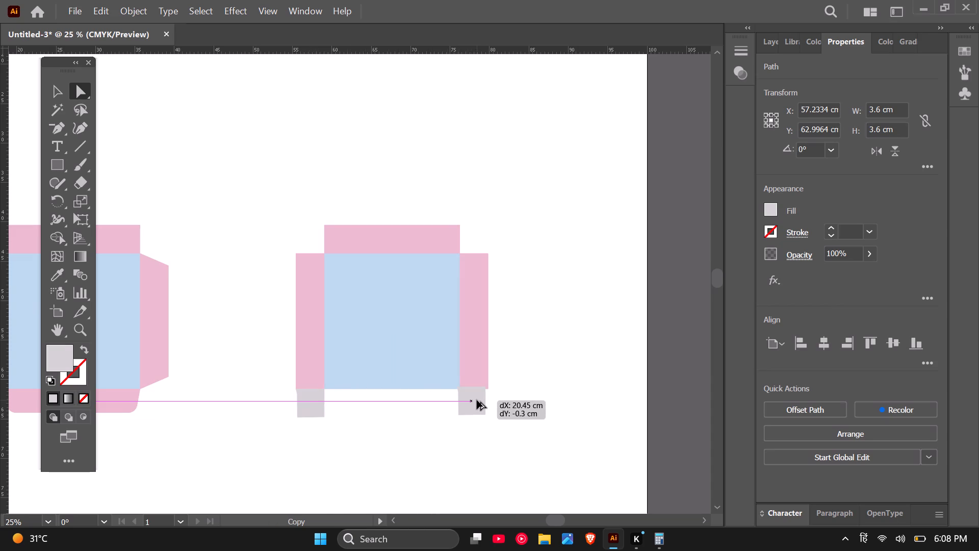
{"action": "left_click_drag", "start_coordinate": [477, 400], "coordinate": [481, 400], "text": "alt"}
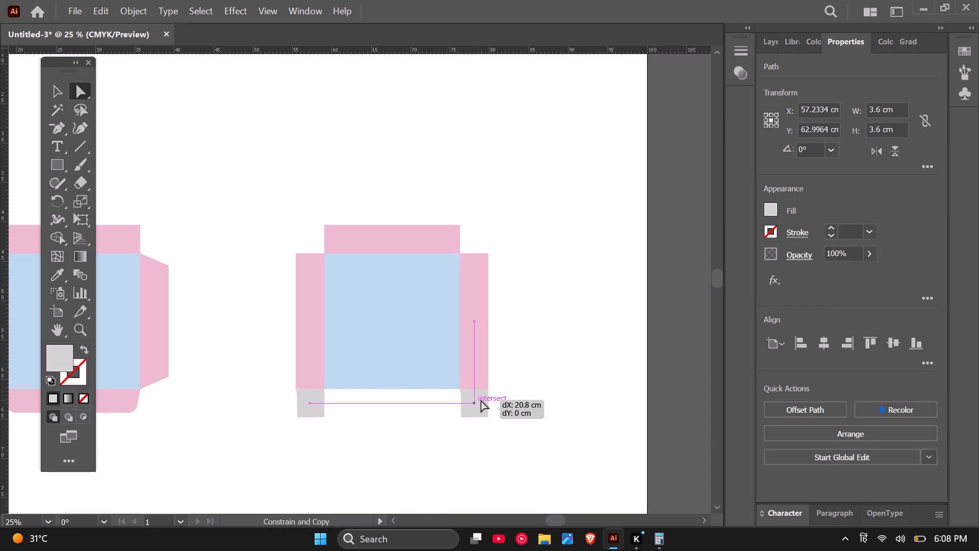
Reflect the copied grey flap about the vertical axis so it mirrors the left one.
{"action": "right_click", "coordinate": [481, 405]}
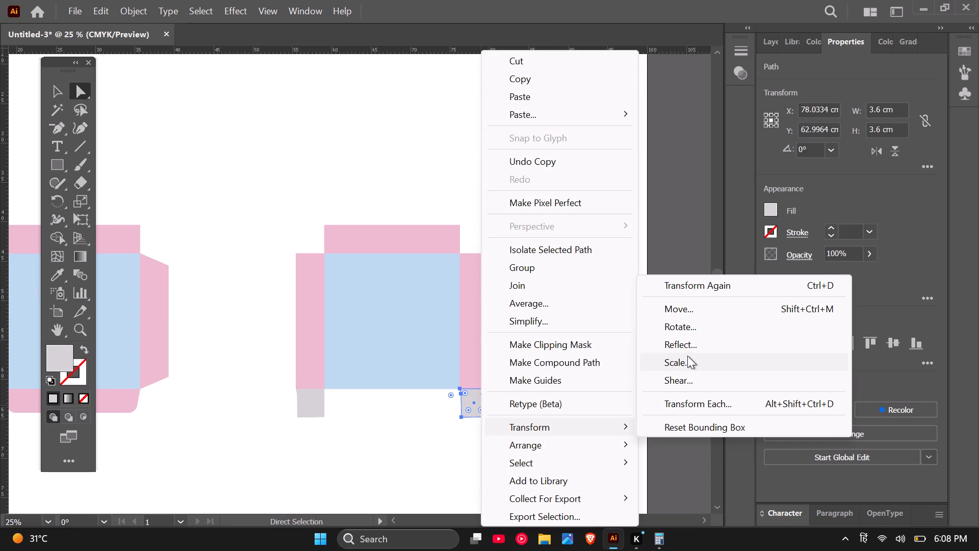
{"action": "left_click", "coordinate": [687, 347]}
{"action": "left_click", "coordinate": [512, 364]}
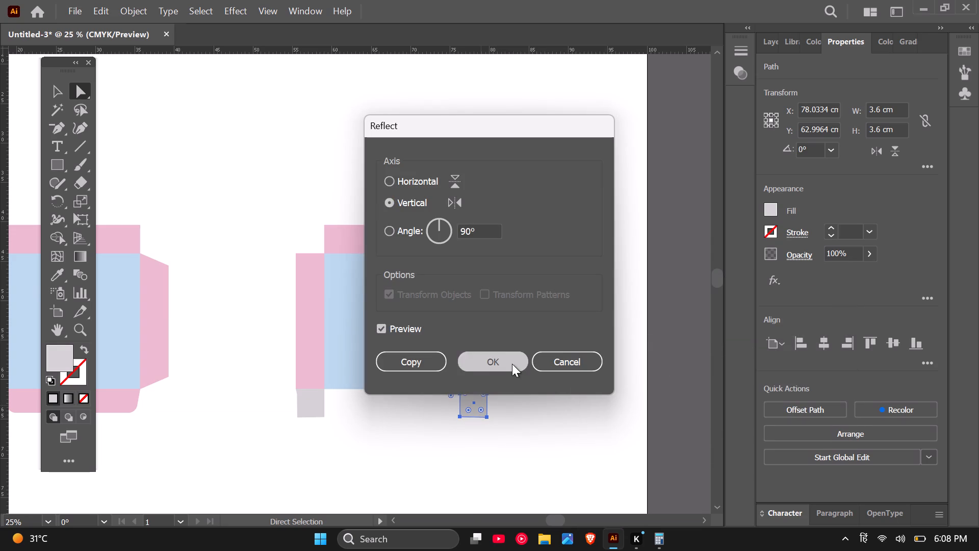
{"action": "left_click", "coordinate": [540, 428]}
{"action": "scroll", "coordinate": [479, 412], "scroll_direction": "up", "scroll_amount": 3}
{"action": "scroll", "coordinate": [486, 413], "scroll_direction": "down", "scroll_amount": 2}
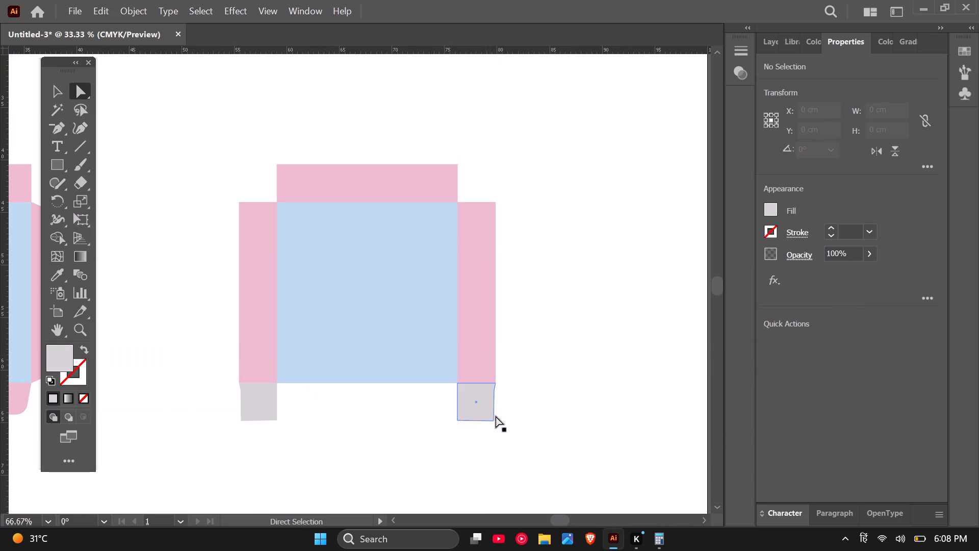
{"action": "left_click", "coordinate": [538, 407]}
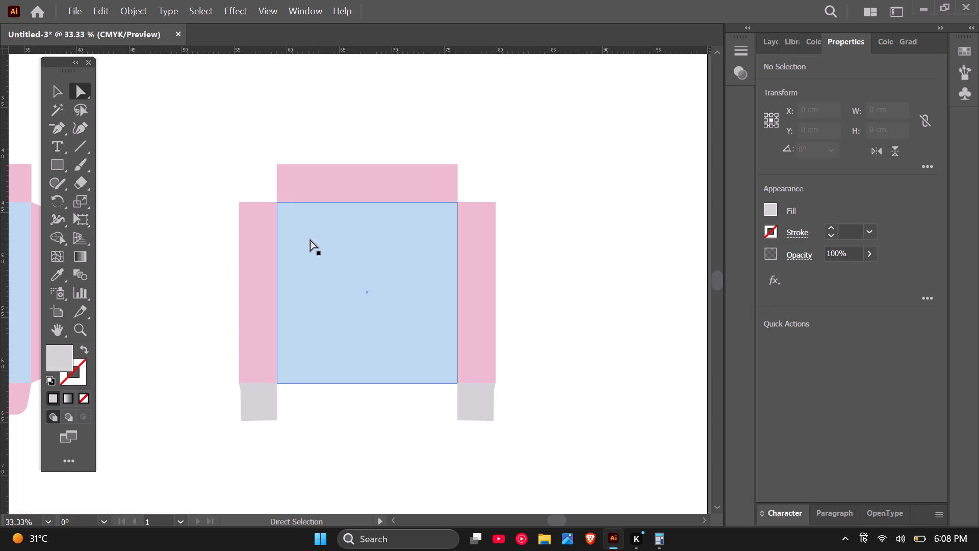
Create a grey rectangle 3.6 cm wide and 5.4 cm high in the empty space beside the box layout.
{"action": "scroll", "coordinate": [268, 203], "scroll_direction": "down", "scroll_amount": 1}
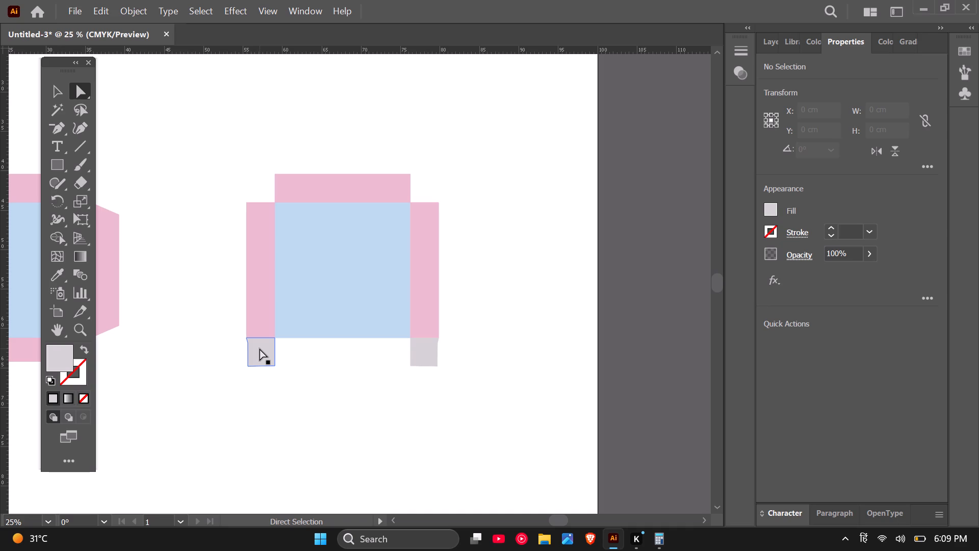
{"action": "left_click", "coordinate": [52, 162]}
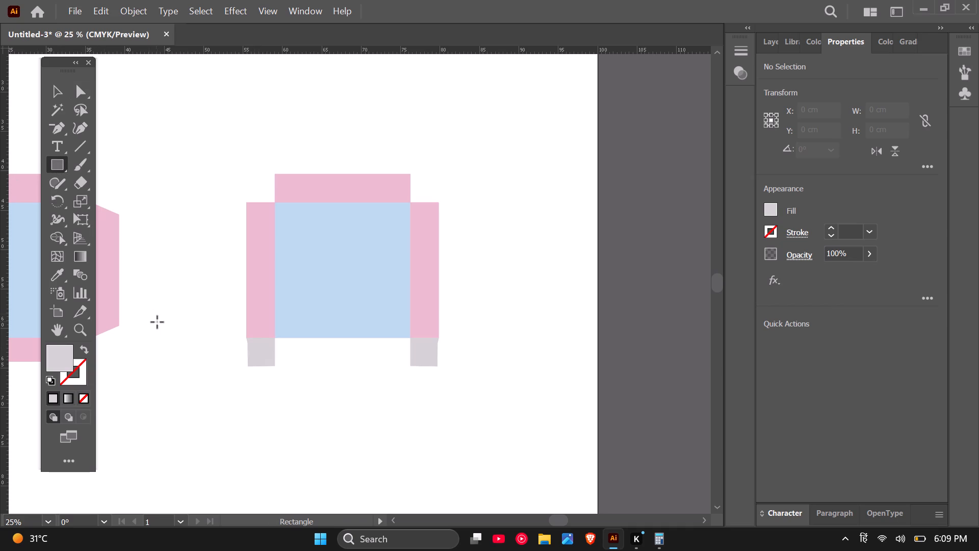
{"action": "left_click", "coordinate": [157, 322]}
{"action": "left_click_drag", "start_coordinate": [486, 256], "coordinate": [446, 257]}
{"action": "key", "text": "5"}
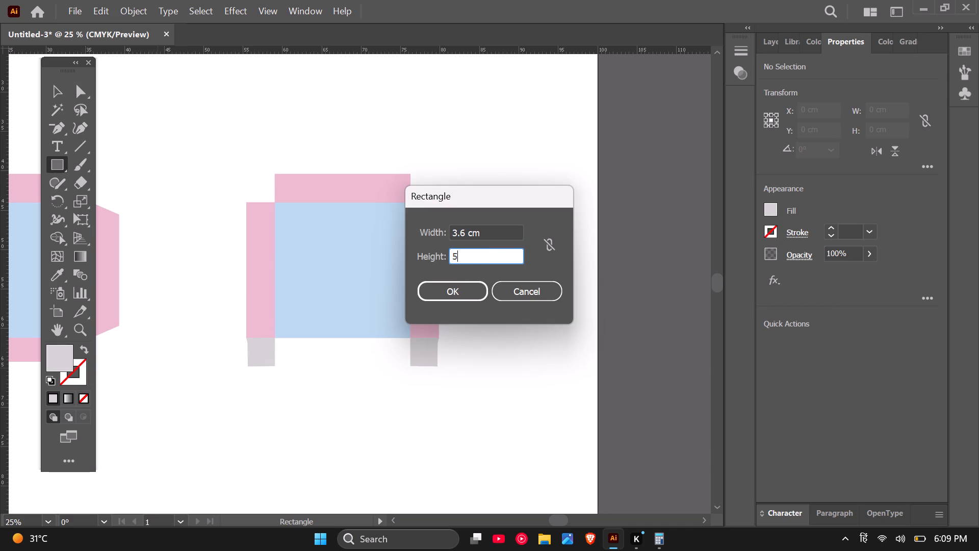
{"action": "key", "text": "period"}
{"action": "key", "text": "4"}
{"action": "left_click", "coordinate": [453, 287]}
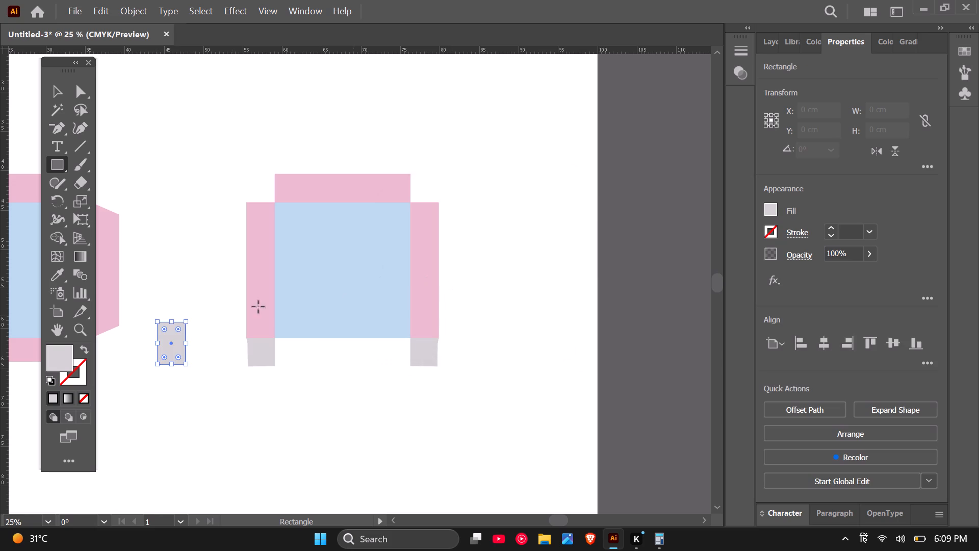
Move the 3.6 × 5.4 cm grey rectangle onto the upper end of the left pink strip, edges aligned.
{"action": "scroll", "coordinate": [164, 335], "scroll_direction": "up", "scroll_amount": 1}
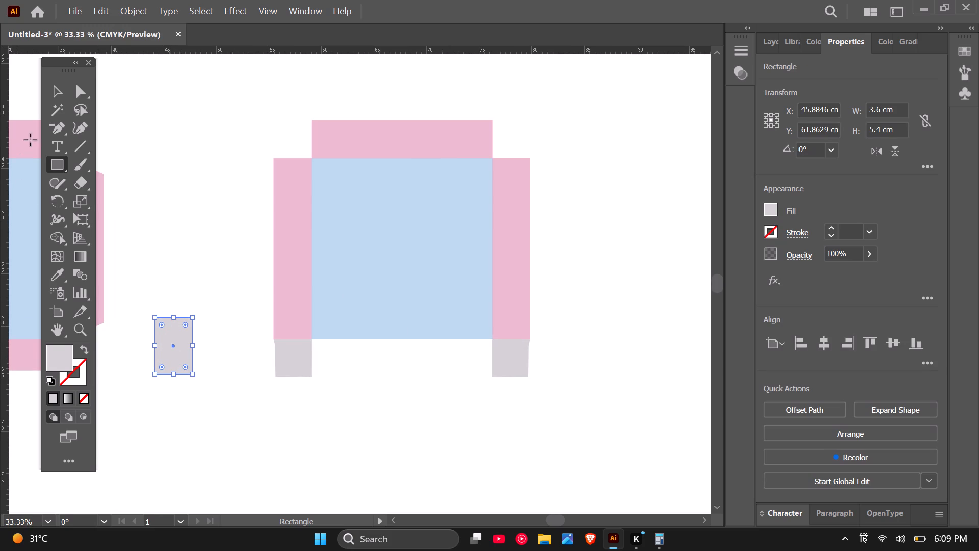
{"action": "left_click", "coordinate": [54, 90]}
{"action": "left_click_drag", "start_coordinate": [168, 349], "coordinate": [229, 215]}
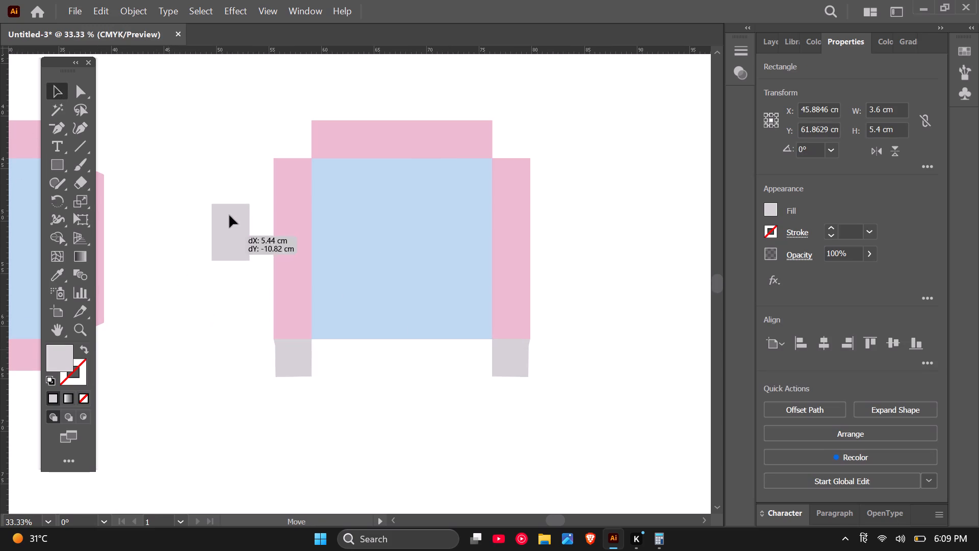
{"action": "left_click_drag", "start_coordinate": [229, 215], "coordinate": [289, 133]}
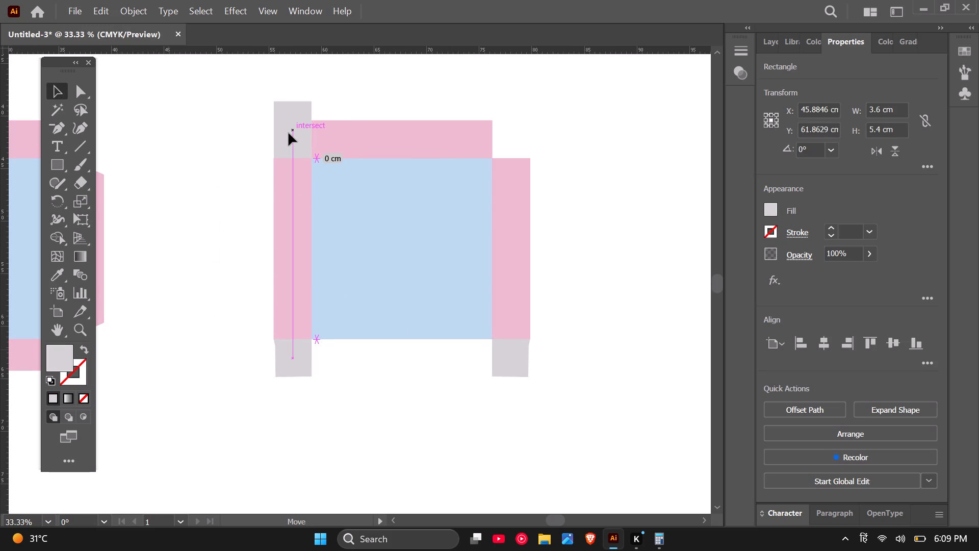
{"action": "left_click_drag", "start_coordinate": [289, 133], "coordinate": [288, 133]}
{"action": "left_click", "coordinate": [222, 154]}
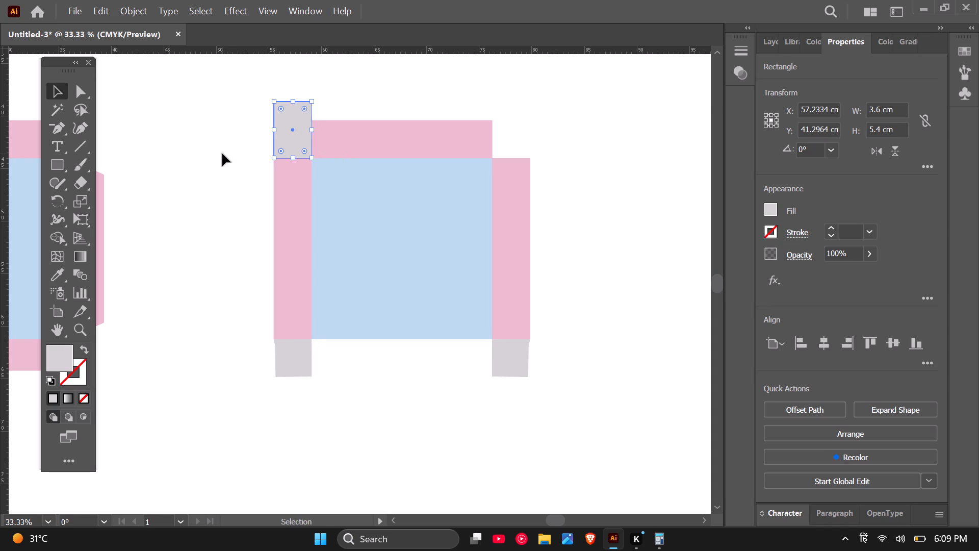
Add an anchor point on the upper-left grey flap's right edge, about 0.6 cm above its bottom corner.
{"action": "left_click", "coordinate": [291, 142]}
{"action": "scroll", "coordinate": [295, 144], "scroll_direction": "up", "scroll_amount": 3}
{"action": "scroll", "coordinate": [305, 155], "scroll_direction": "down", "scroll_amount": 1}
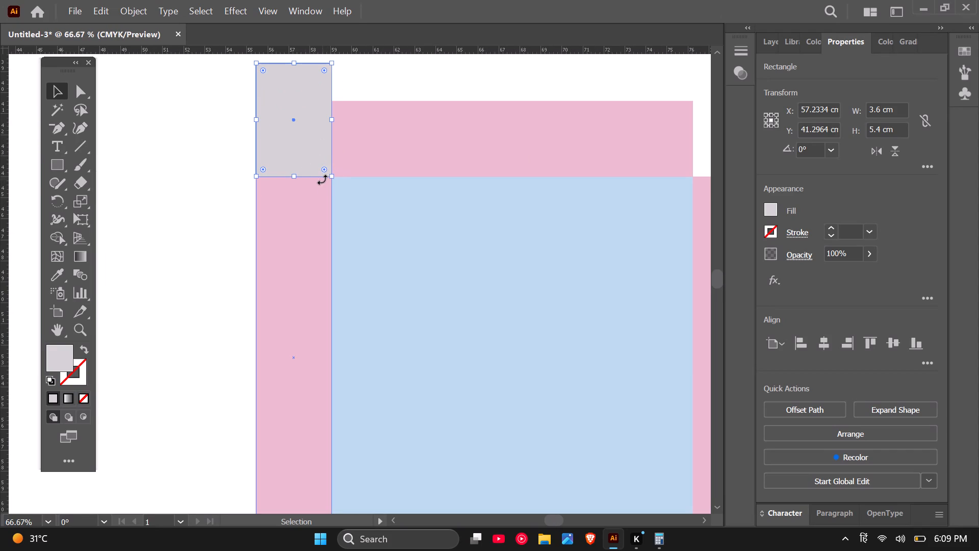
{"action": "scroll", "coordinate": [322, 180], "scroll_direction": "down", "scroll_amount": 1}
{"action": "scroll", "coordinate": [269, 155], "scroll_direction": "up", "scroll_amount": 2}
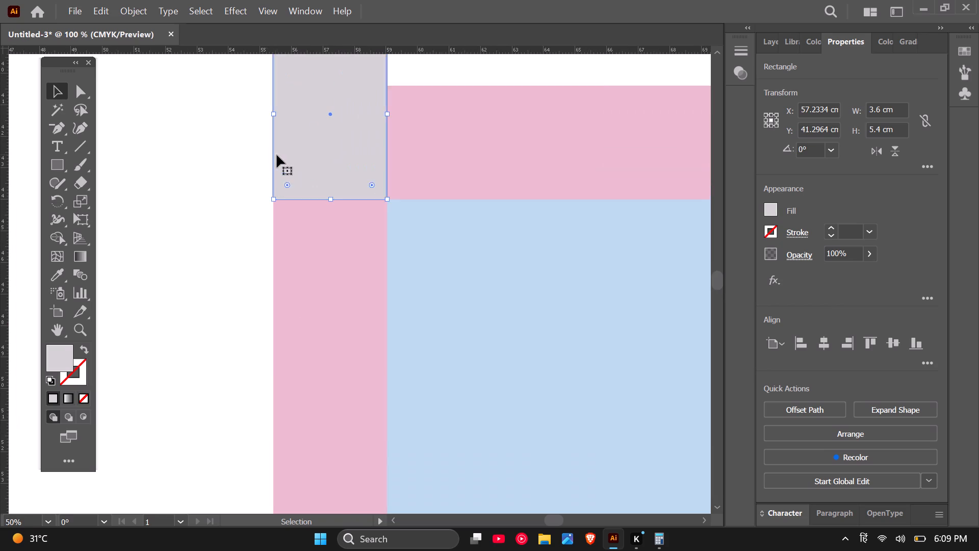
{"action": "scroll", "coordinate": [382, 185], "scroll_direction": "up", "scroll_amount": 1}
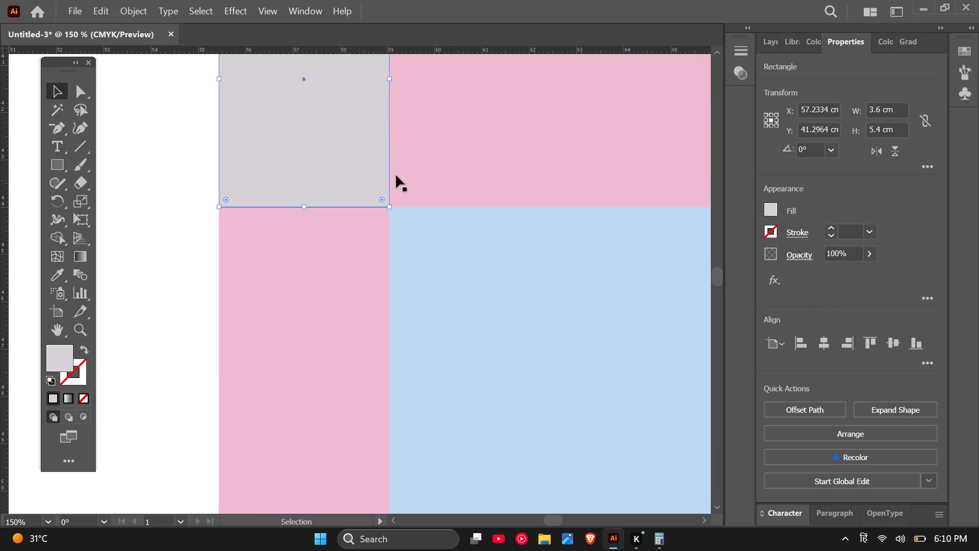
{"action": "left_click_drag", "start_coordinate": [60, 126], "coordinate": [88, 137]}
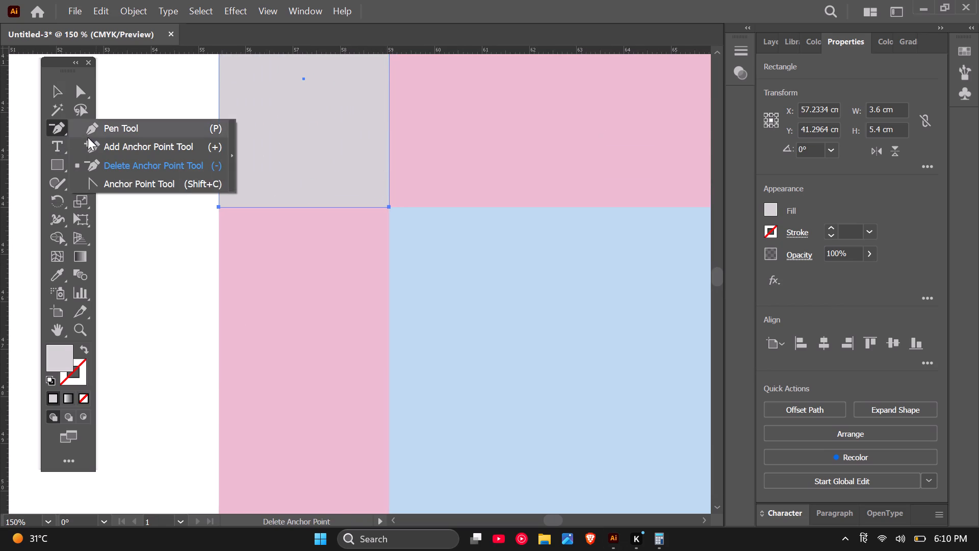
{"action": "left_click_drag", "start_coordinate": [88, 137], "coordinate": [96, 144]}
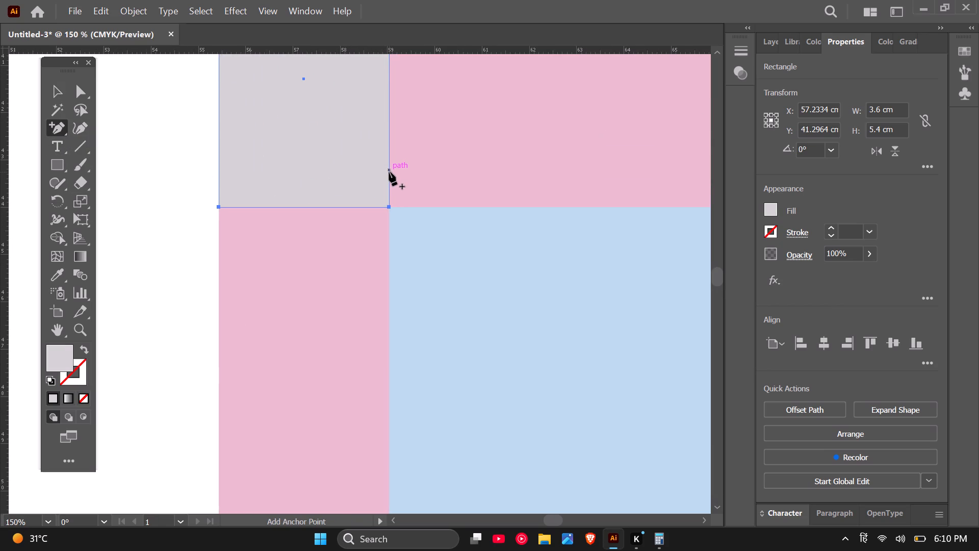
{"action": "left_click", "coordinate": [389, 180]}
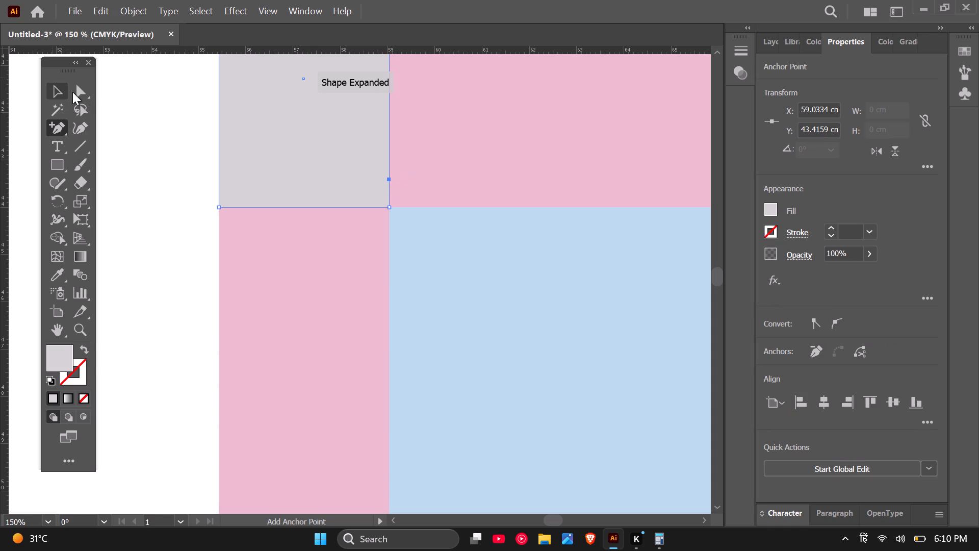
Shift the new anchor point about 0.3 cm inward, away from the top pink strip, keeping its height.
{"action": "left_click", "coordinate": [74, 92]}
{"action": "left_click_drag", "start_coordinate": [390, 180], "coordinate": [380, 180]}
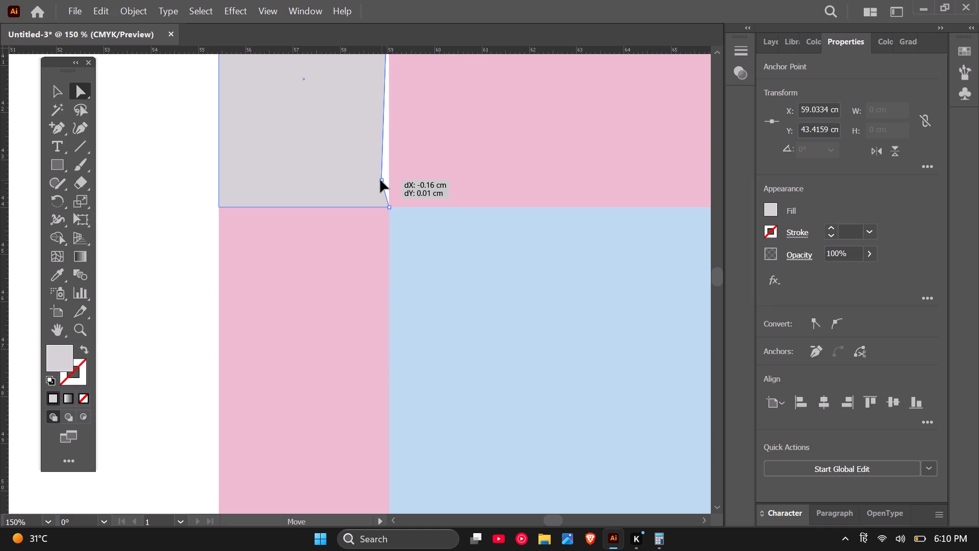
{"action": "left_click_drag", "start_coordinate": [380, 180], "coordinate": [377, 180]}
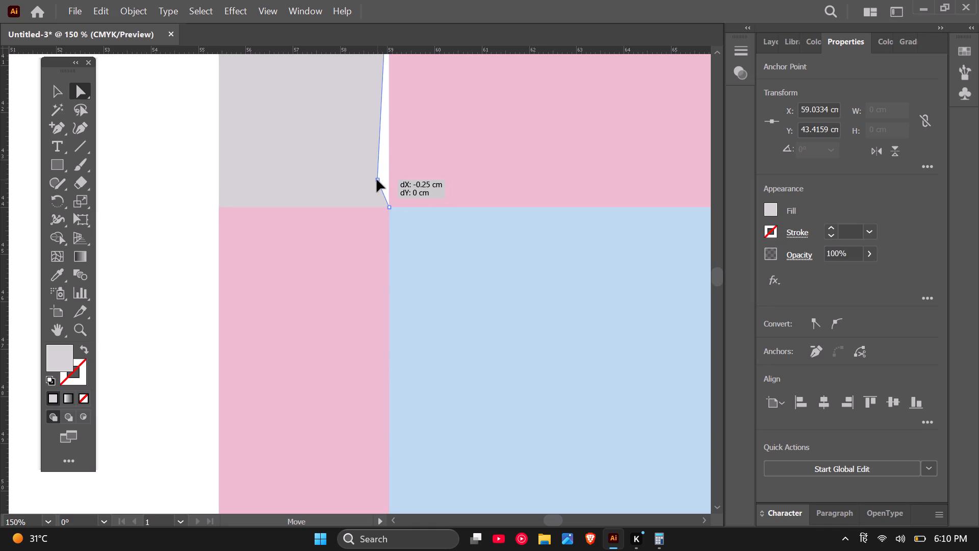
{"action": "left_click_drag", "start_coordinate": [377, 180], "coordinate": [375, 180]}
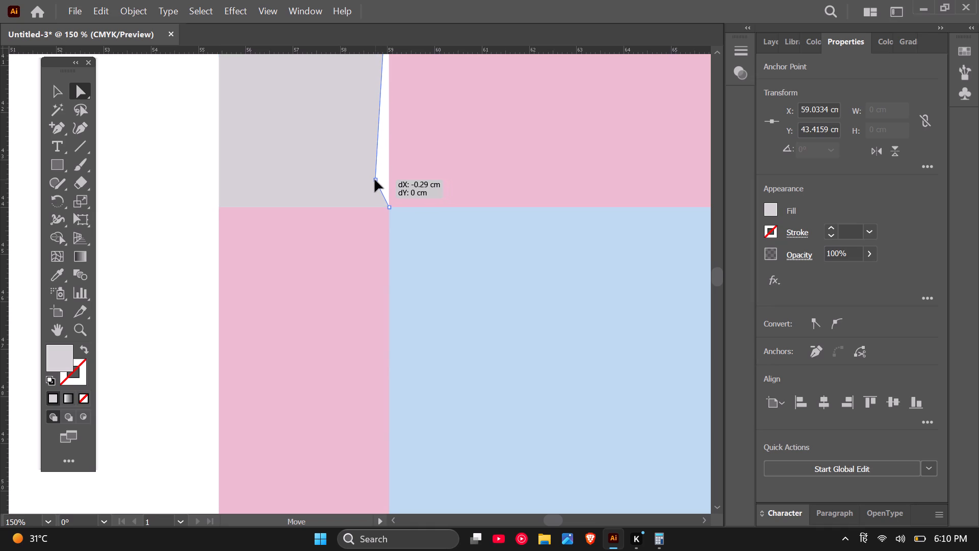
{"action": "left_click_drag", "start_coordinate": [375, 180], "coordinate": [374, 180]}
Move the upper-left grey flap's top-right corner about 0.3 cm inward, in line with the bend point below it.
{"action": "scroll", "coordinate": [372, 244], "scroll_direction": "down", "scroll_amount": 1}
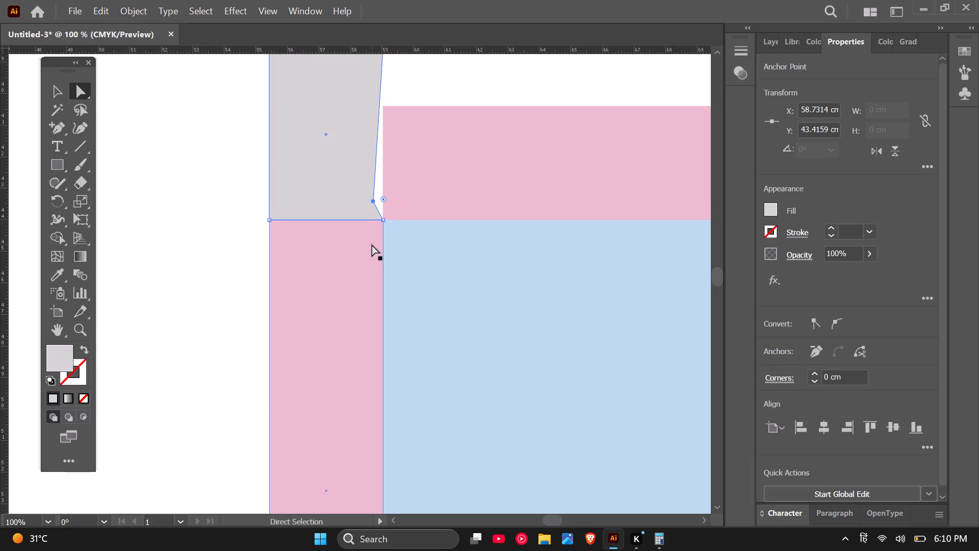
{"action": "scroll", "coordinate": [372, 244], "scroll_direction": "down", "scroll_amount": 2}
{"action": "scroll", "coordinate": [377, 147], "scroll_direction": "up", "scroll_amount": 3}
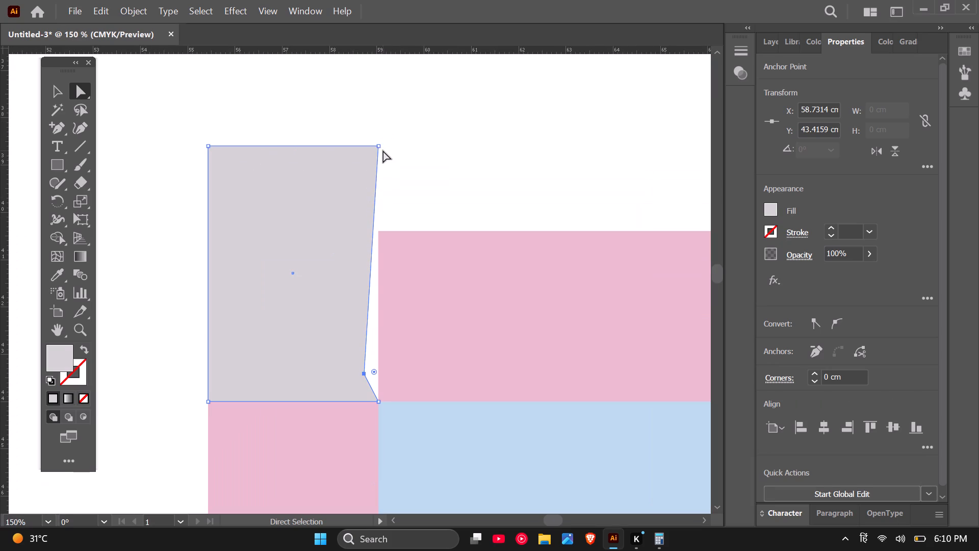
{"action": "left_click_drag", "start_coordinate": [378, 145], "coordinate": [367, 145]}
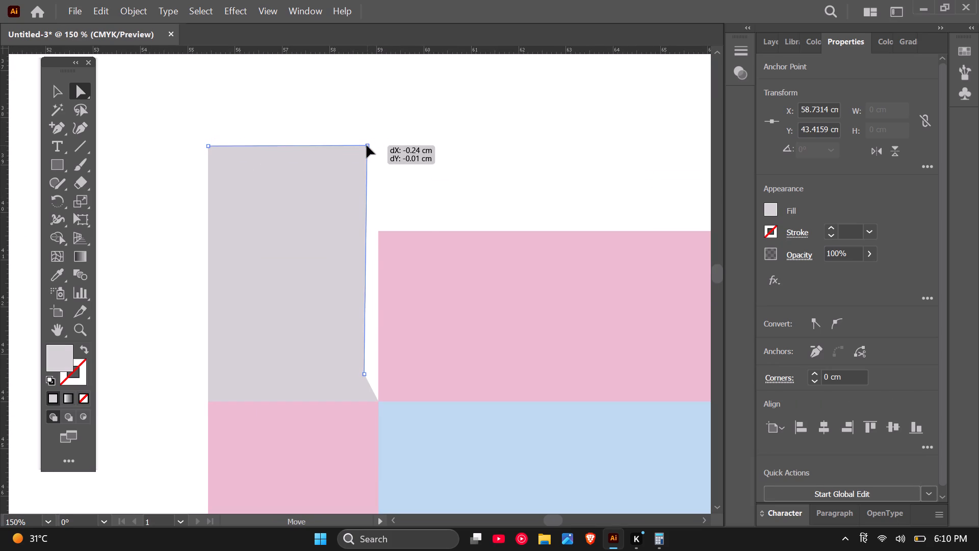
{"action": "left_click_drag", "start_coordinate": [367, 145], "coordinate": [360, 145]}
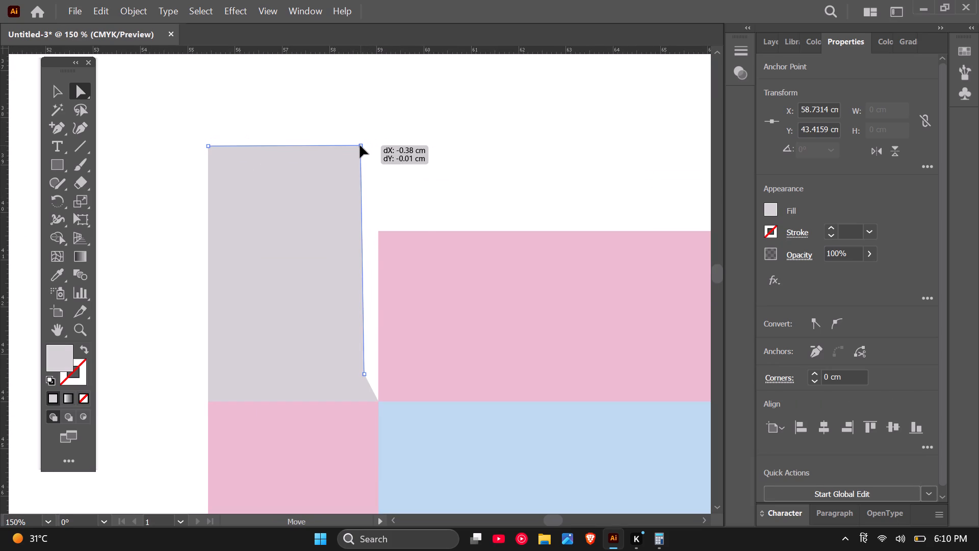
{"action": "left_click_drag", "start_coordinate": [360, 145], "coordinate": [362, 145]}
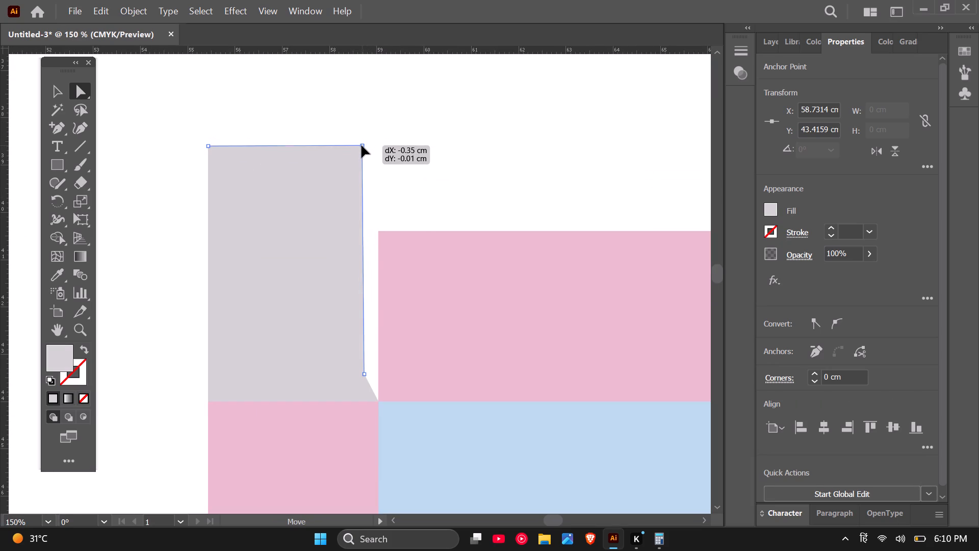
{"action": "left_click_drag", "start_coordinate": [362, 145], "coordinate": [363, 145]}
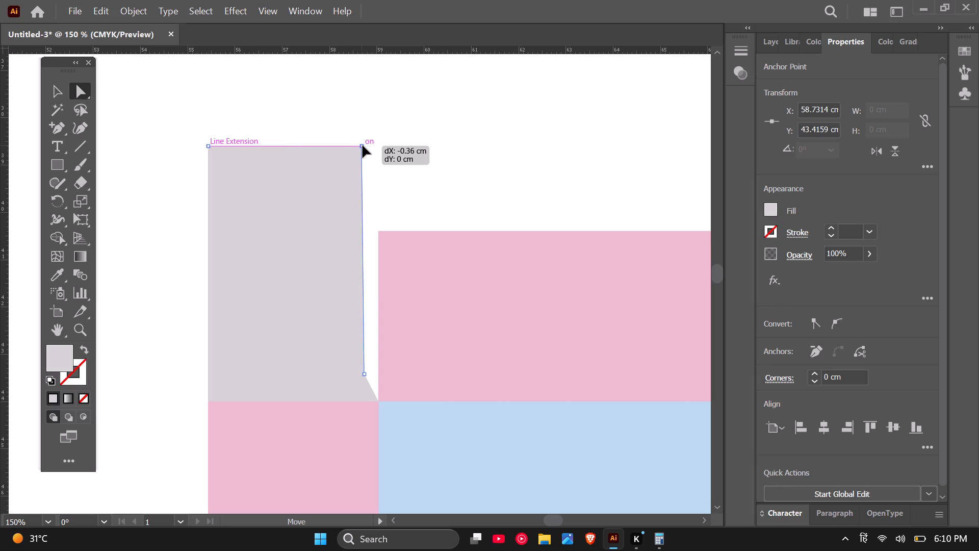
{"action": "left_click_drag", "start_coordinate": [363, 145], "coordinate": [364, 145]}
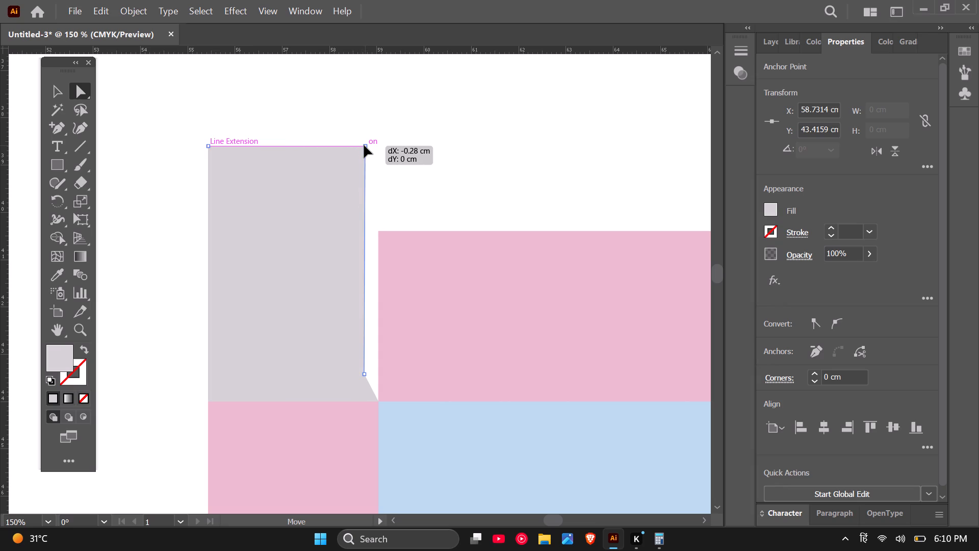
{"action": "left_click_drag", "start_coordinate": [364, 145], "coordinate": [364, 145]}
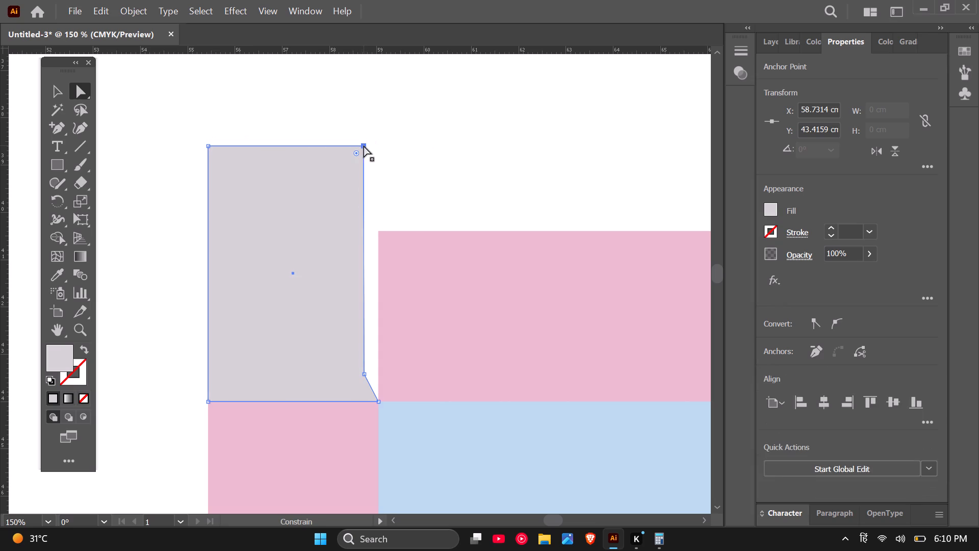
{"action": "left_click", "coordinate": [452, 152]}
{"action": "scroll", "coordinate": [341, 179], "scroll_direction": "down", "scroll_amount": 6}
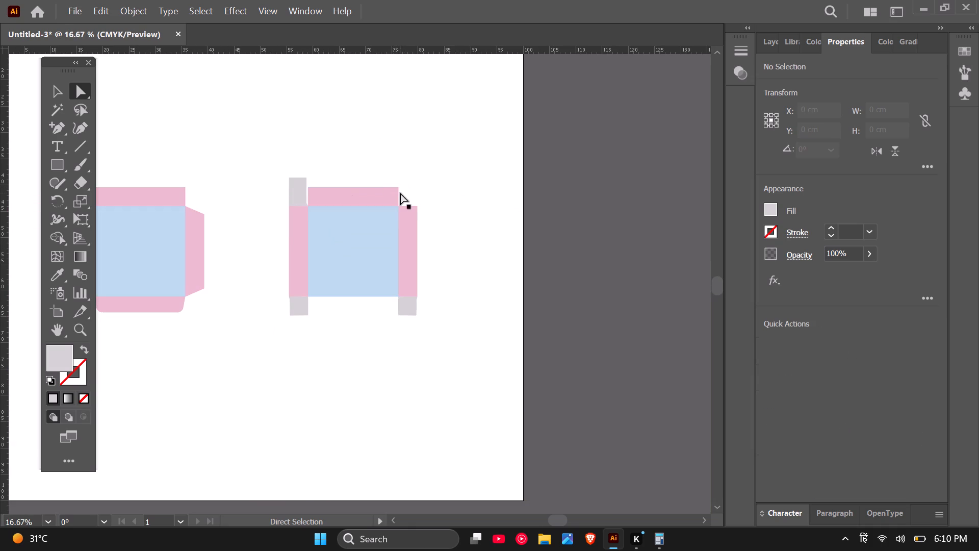
Copy the upper-left grey flap 20.8 cm horizontally onto the upper end of the right pink strip, keeping its height level.
{"action": "scroll", "coordinate": [377, 192], "scroll_direction": "up", "scroll_amount": 2}
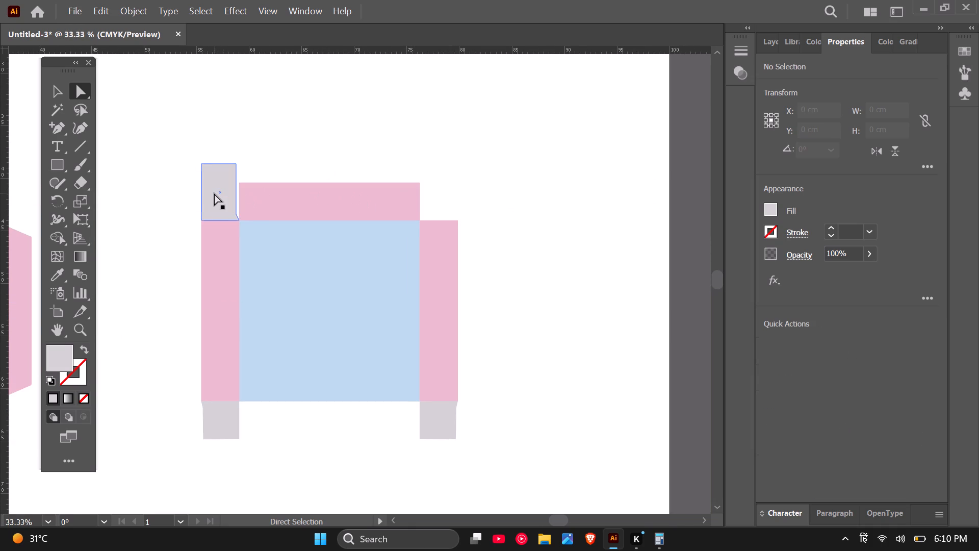
{"action": "left_click", "coordinate": [214, 193]}
{"action": "left_click_drag", "start_coordinate": [214, 193], "coordinate": [364, 199], "text": "alt"}
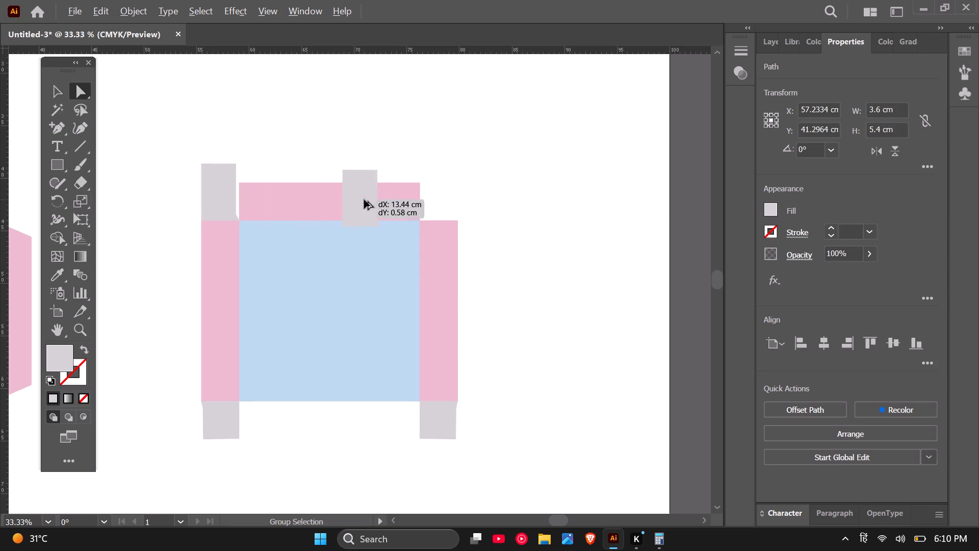
{"action": "left_click_drag", "start_coordinate": [364, 199], "coordinate": [430, 195], "text": "alt"}
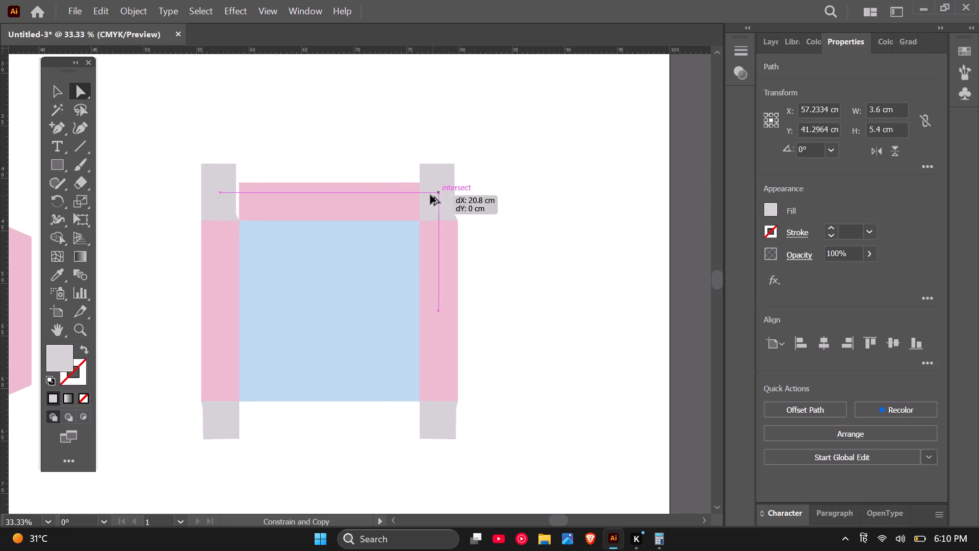
{"action": "left_click_drag", "start_coordinate": [430, 195], "coordinate": [434, 195], "text": "alt"}
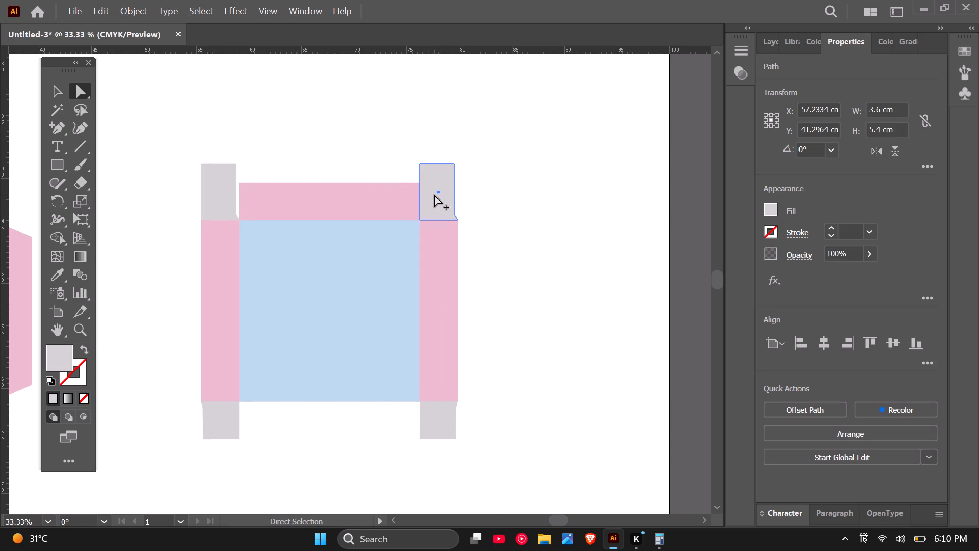
Reflect the copied upper-right grey flap across the vertical axis so its tapered side faces the top pink strip.
{"action": "right_click", "coordinate": [434, 195]}
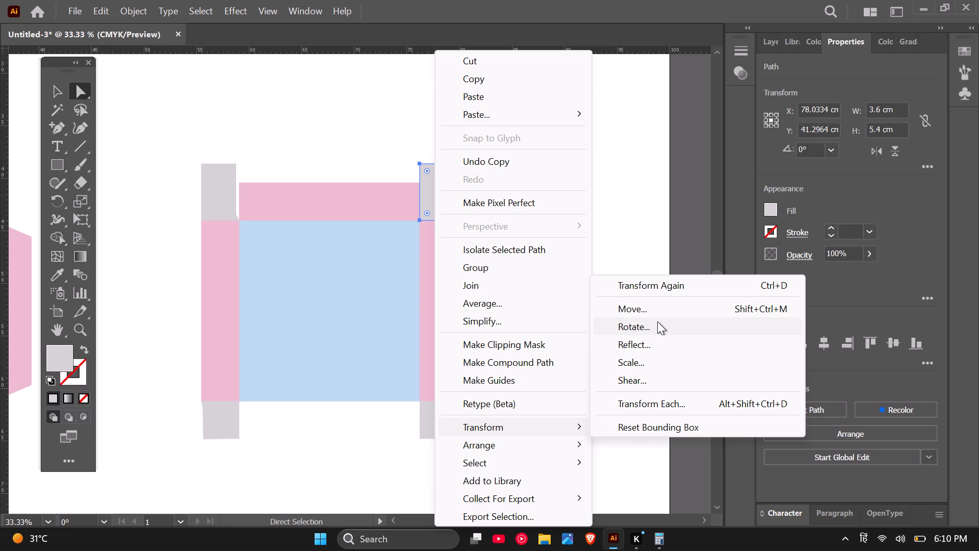
{"action": "left_click", "coordinate": [652, 348]}
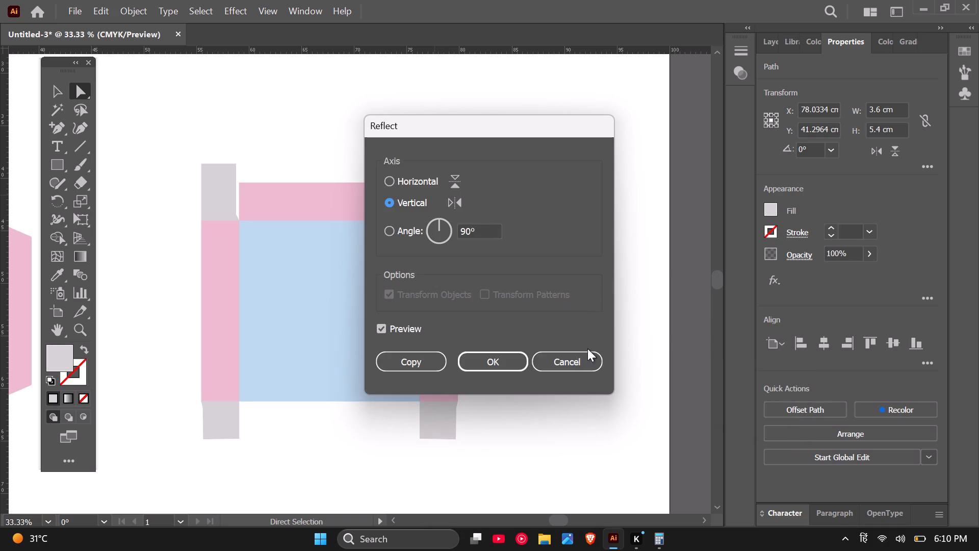
{"action": "left_click", "coordinate": [499, 368]}
{"action": "left_click", "coordinate": [540, 273]}
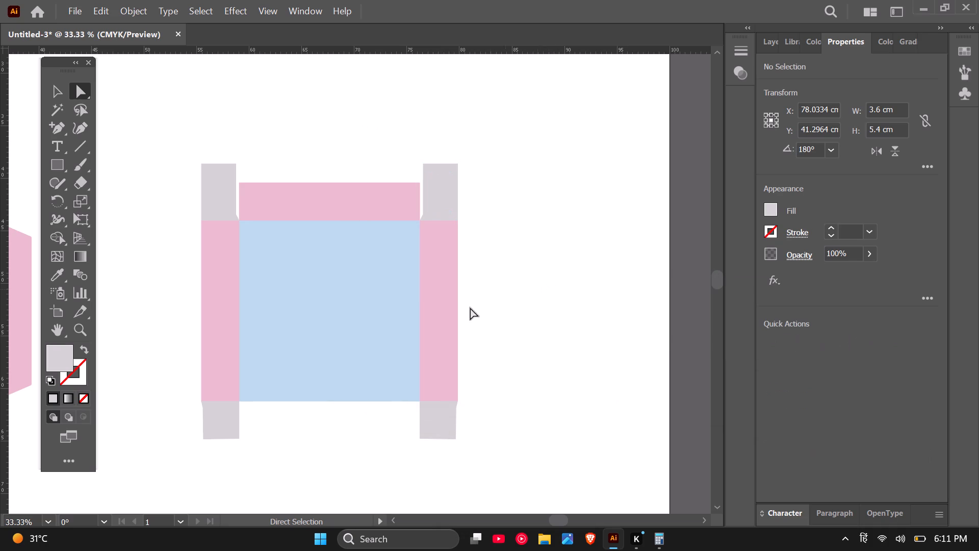
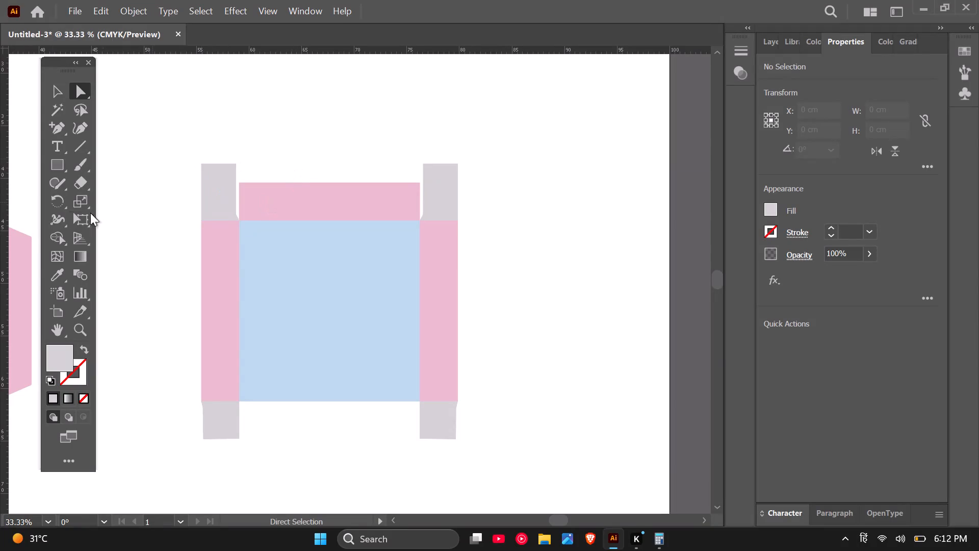
Create a grey rectangle 17.2 cm wide and 0.4 cm high in the empty area above the box layout.
{"action": "left_click", "coordinate": [62, 169]}
{"action": "left_click", "coordinate": [329, 126]}
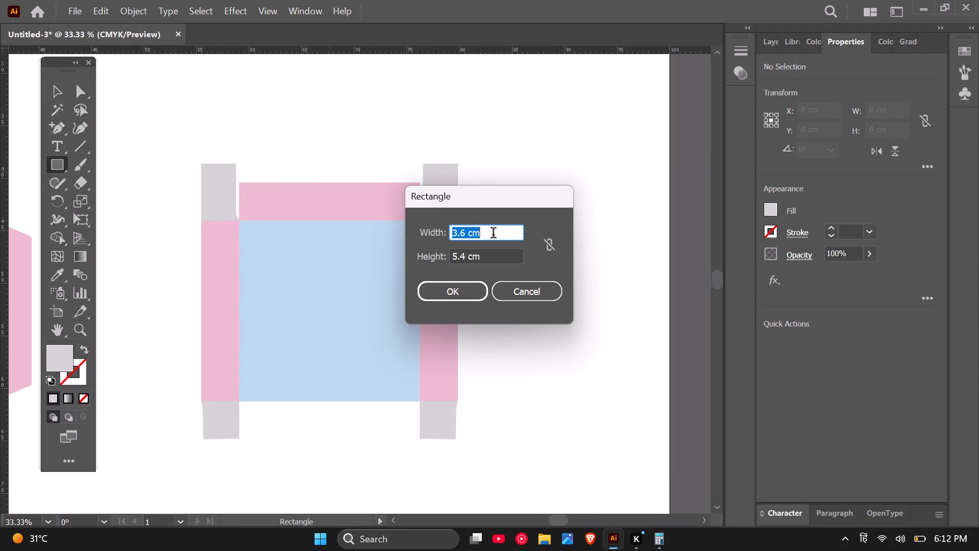
{"action": "type", "text": "17"}
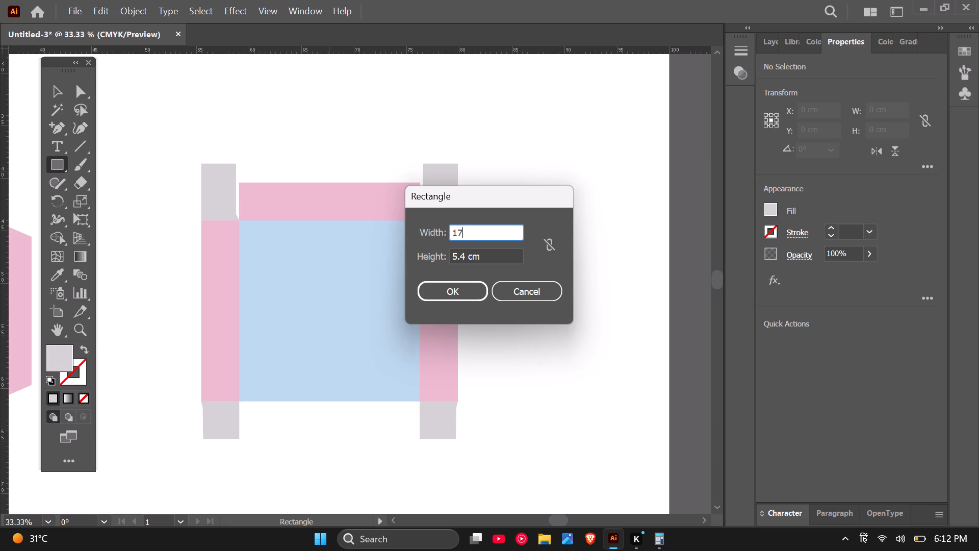
{"action": "key", "text": "period"}
{"action": "key", "text": "2"}
{"action": "left_click_drag", "start_coordinate": [496, 258], "coordinate": [422, 253]}
{"action": "type", "text": "0.4"}
{"action": "left_click", "coordinate": [474, 282]}
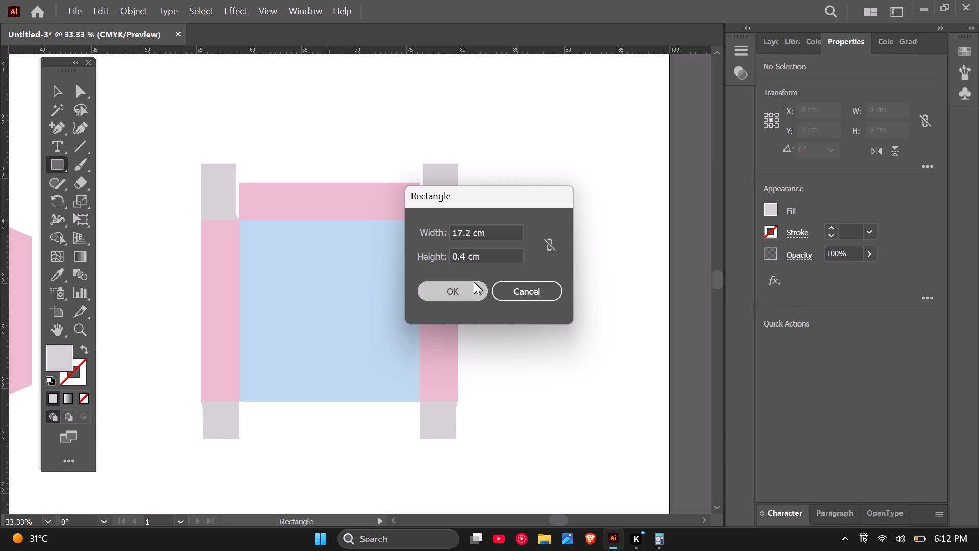
Move the thin grey rectangle flush against the upper edge of the top pink strip, aligning their left and right ends.
{"action": "scroll", "coordinate": [271, 129], "scroll_direction": "up", "scroll_amount": 1}
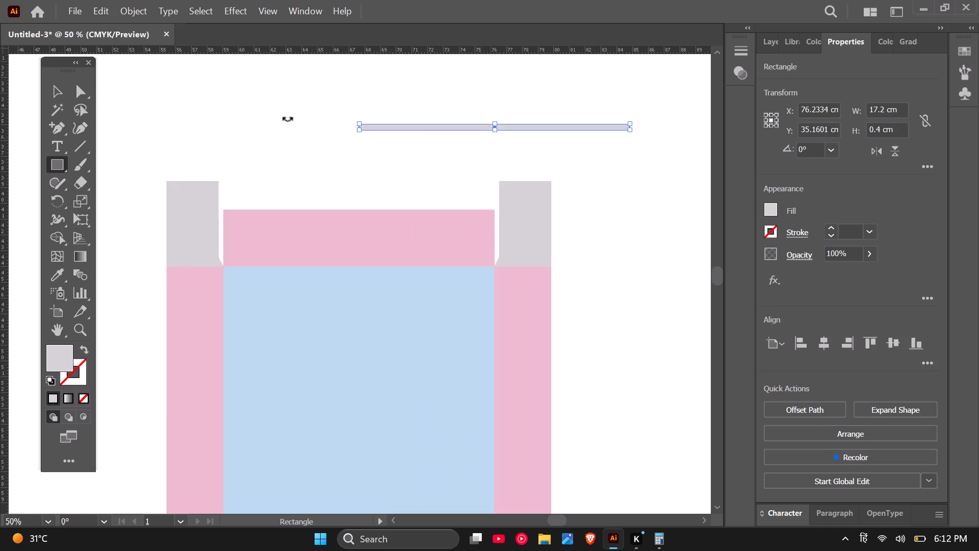
{"action": "left_click", "coordinate": [60, 94]}
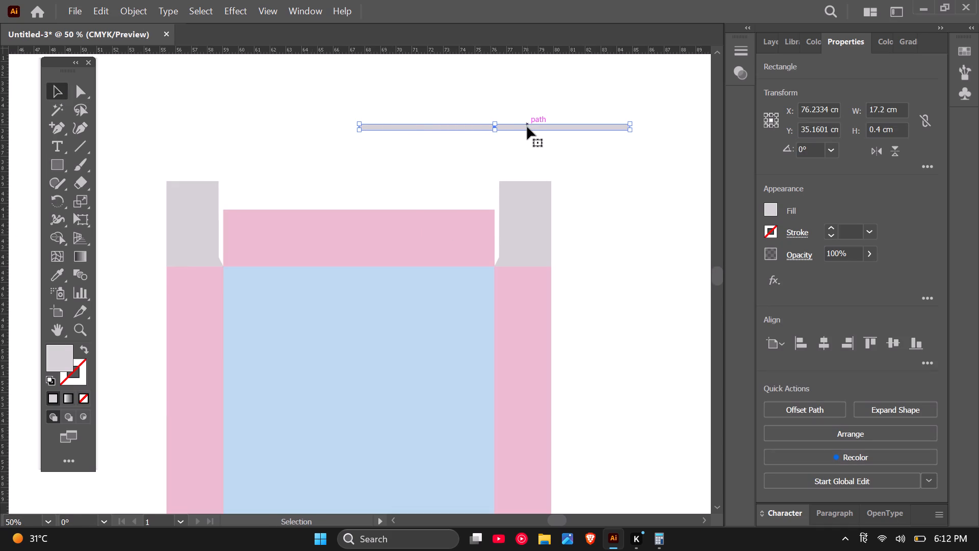
{"action": "left_click_drag", "start_coordinate": [527, 127], "coordinate": [398, 208]}
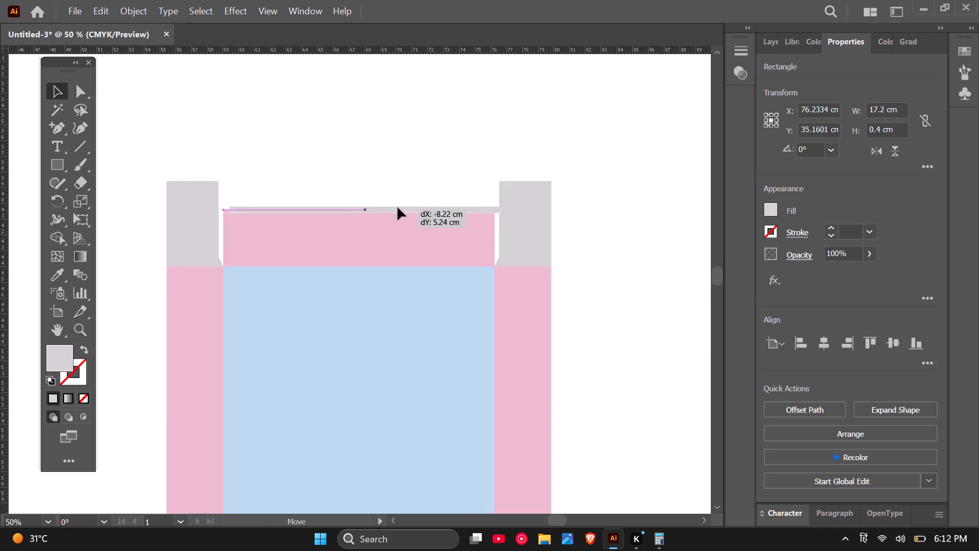
{"action": "left_click_drag", "start_coordinate": [398, 208], "coordinate": [393, 205]}
{"action": "left_click", "coordinate": [403, 149]}
{"action": "scroll", "coordinate": [349, 208], "scroll_direction": "up", "scroll_amount": 1}
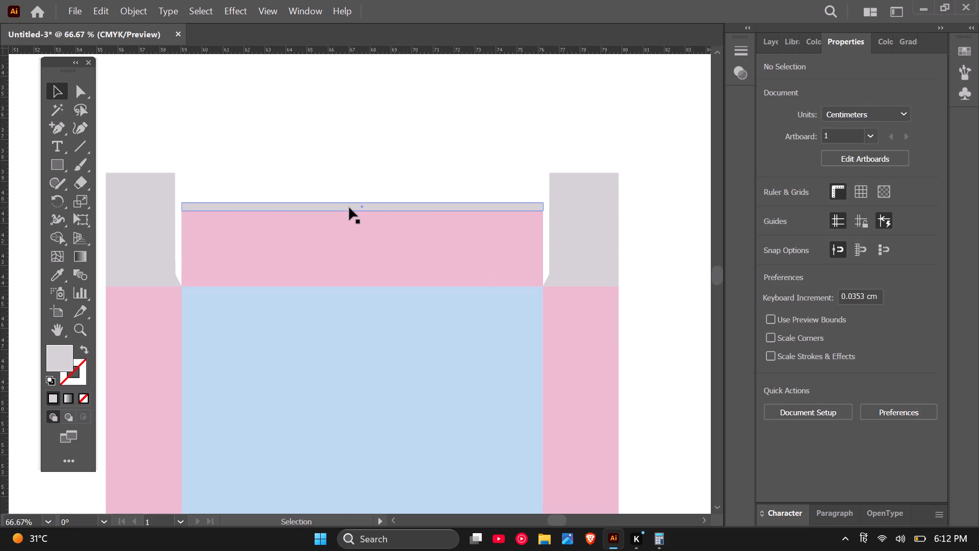
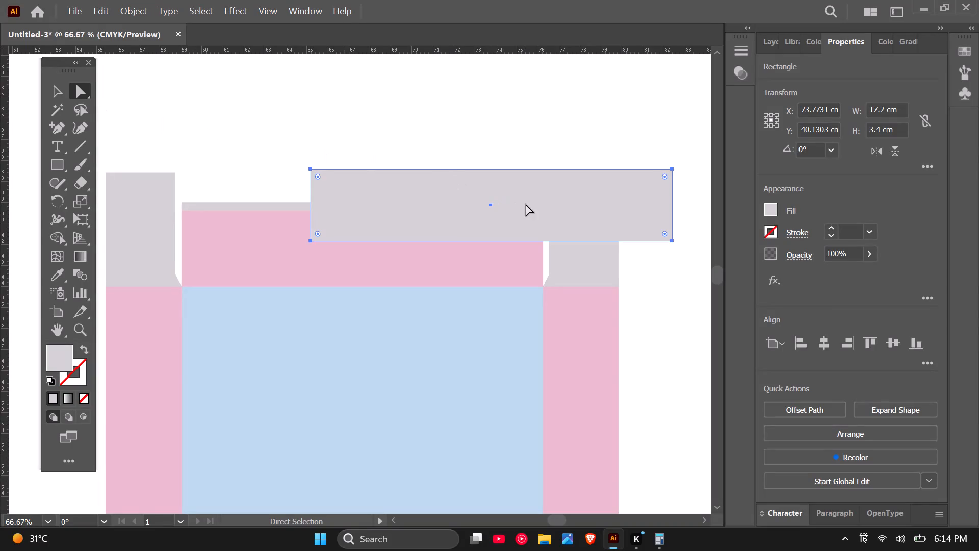
Move the 17.2 by 3.4 cm grey rectangle flush on top of the thin grey strip, aligning their left and right ends.
{"action": "left_click_drag", "start_coordinate": [528, 206], "coordinate": [407, 157]}
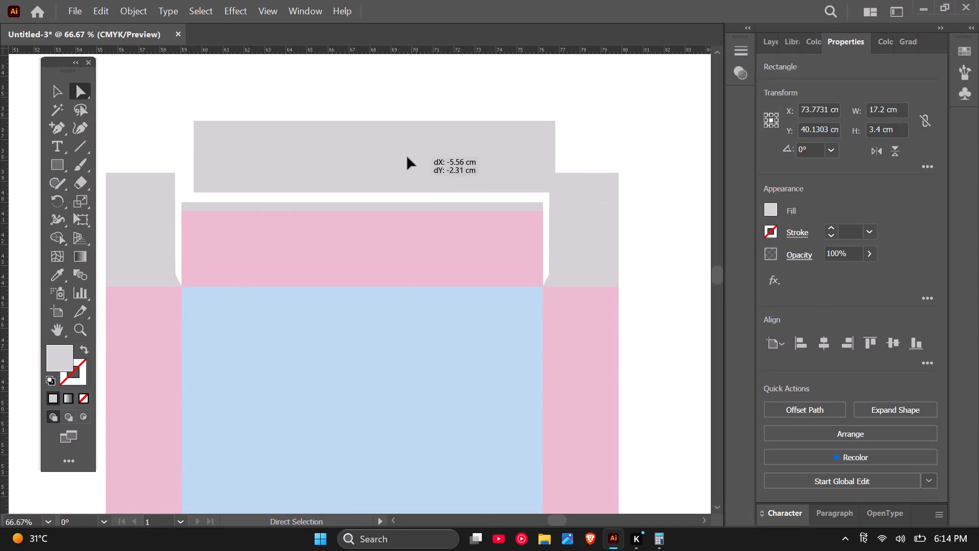
{"action": "left_click_drag", "start_coordinate": [407, 157], "coordinate": [398, 165]}
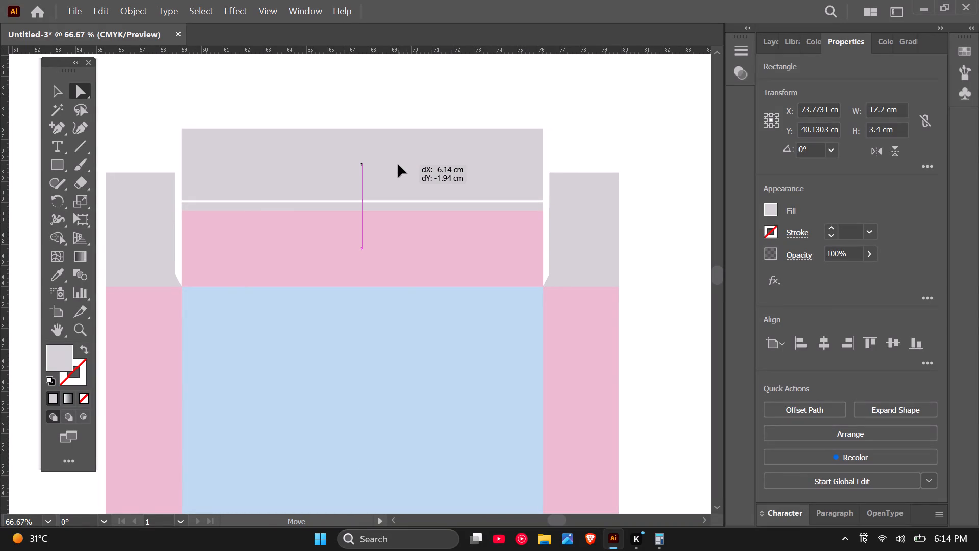
{"action": "left_click_drag", "start_coordinate": [398, 165], "coordinate": [398, 166]}
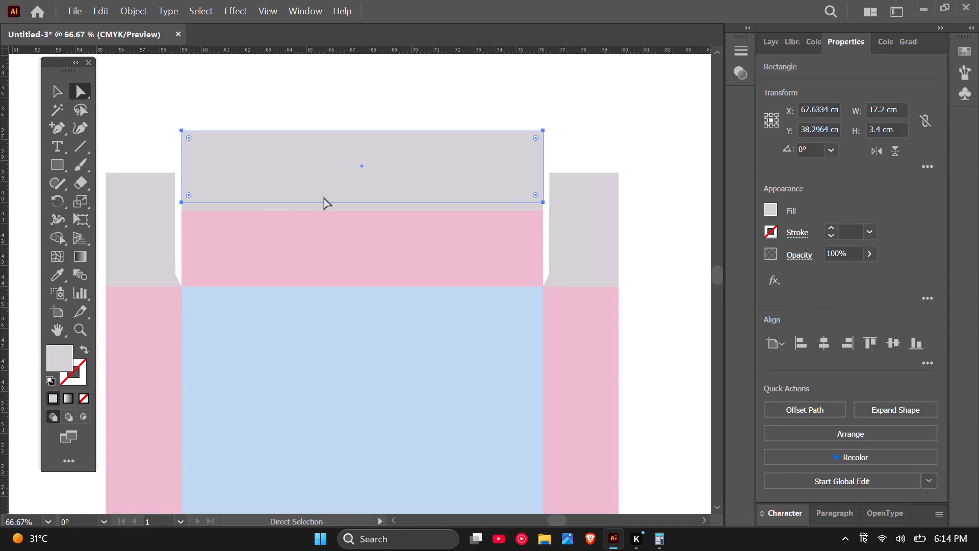
Recolour the 3.4 cm high top rectangle with a slightly darker neutral grey fill than the thin strip and corner flaps.
{"action": "double_click", "coordinate": [49, 357]}
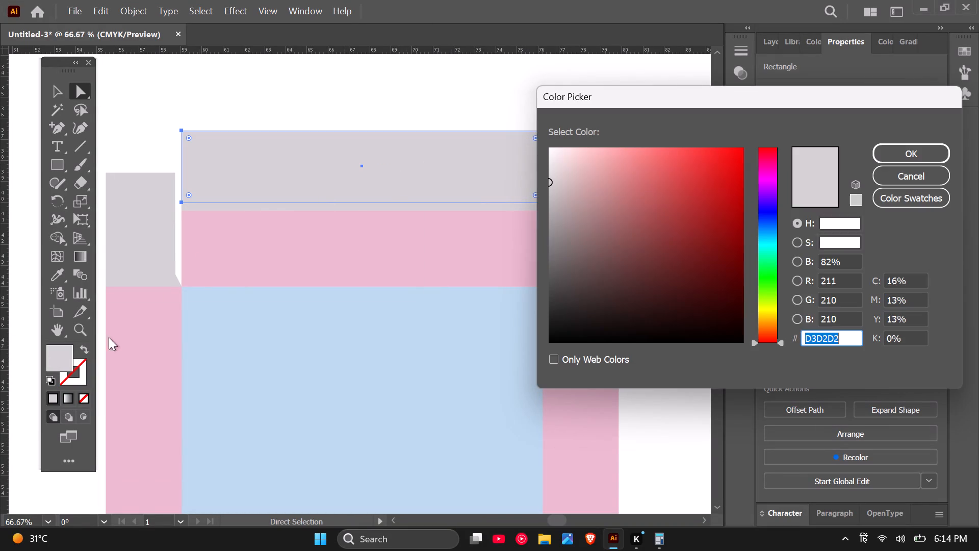
{"action": "left_click", "coordinate": [552, 170]}
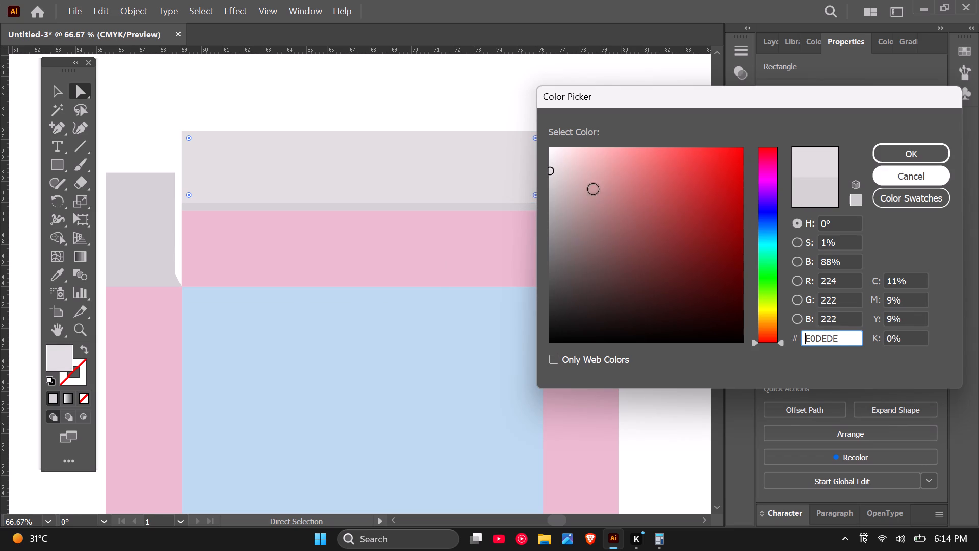
{"action": "left_click", "coordinate": [553, 184]}
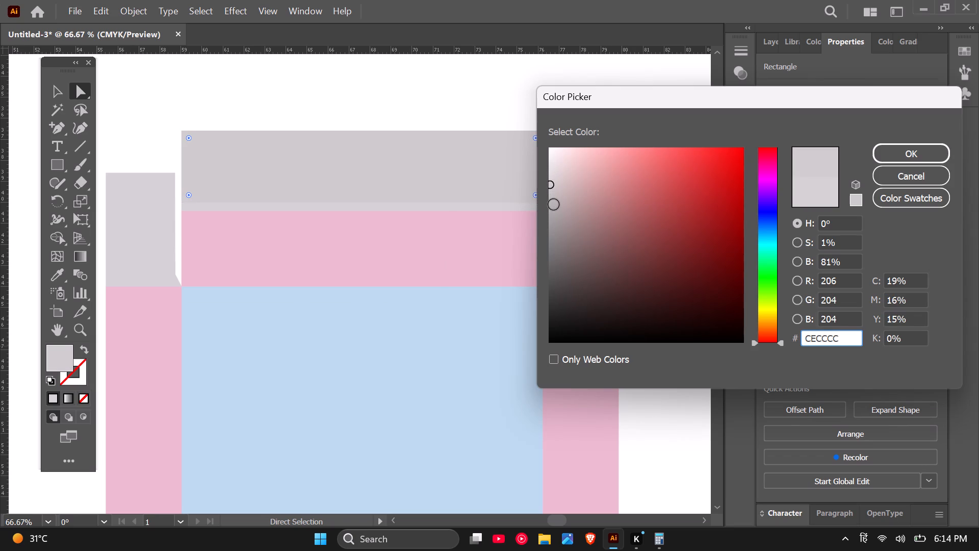
{"action": "left_click", "coordinate": [554, 227]}
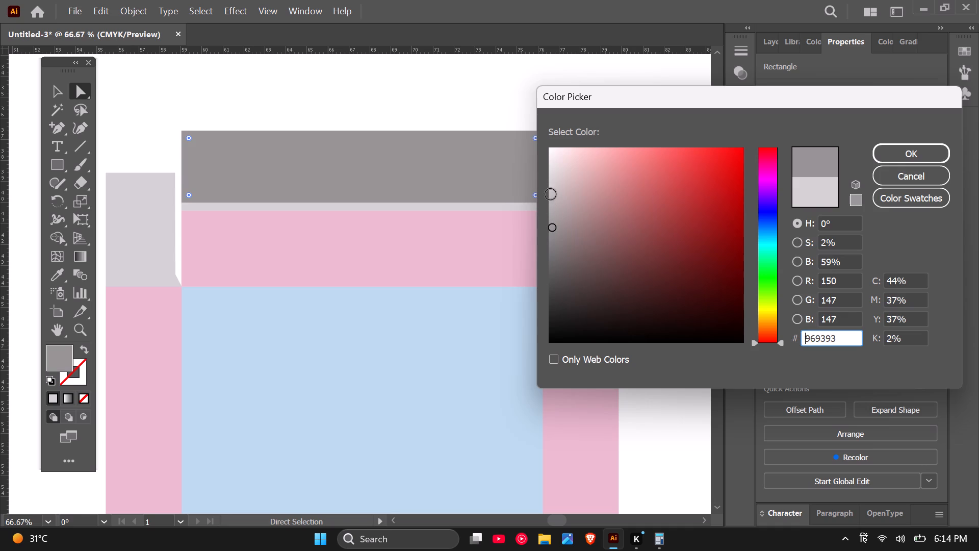
{"action": "left_click", "coordinate": [551, 189]}
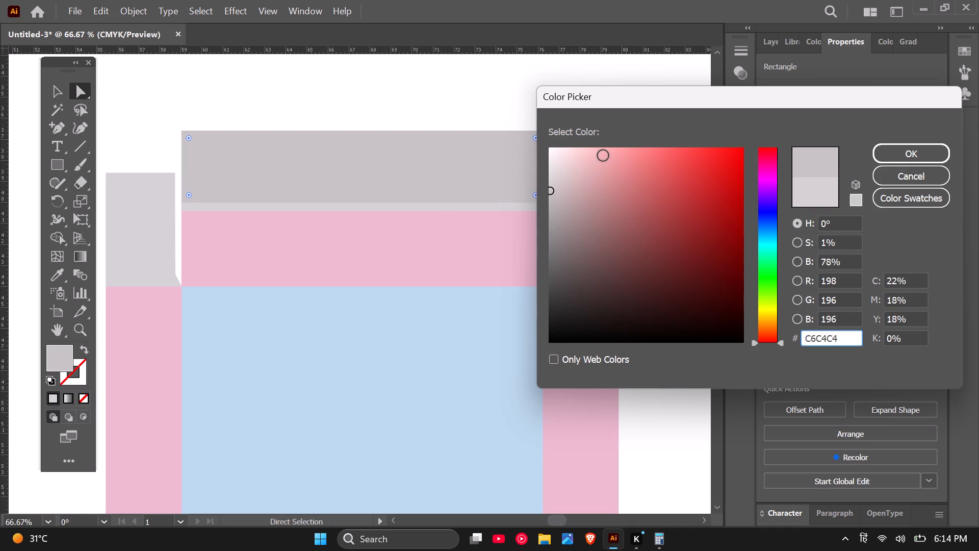
{"action": "left_click", "coordinate": [603, 156]}
{"action": "left_click", "coordinate": [592, 151]}
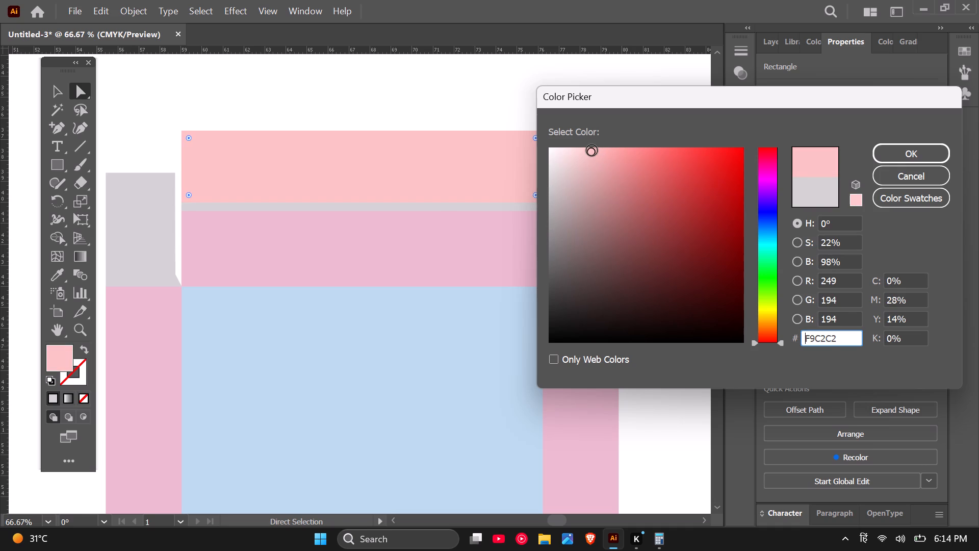
{"action": "left_click", "coordinate": [590, 151]}
{"action": "left_click", "coordinate": [600, 177]}
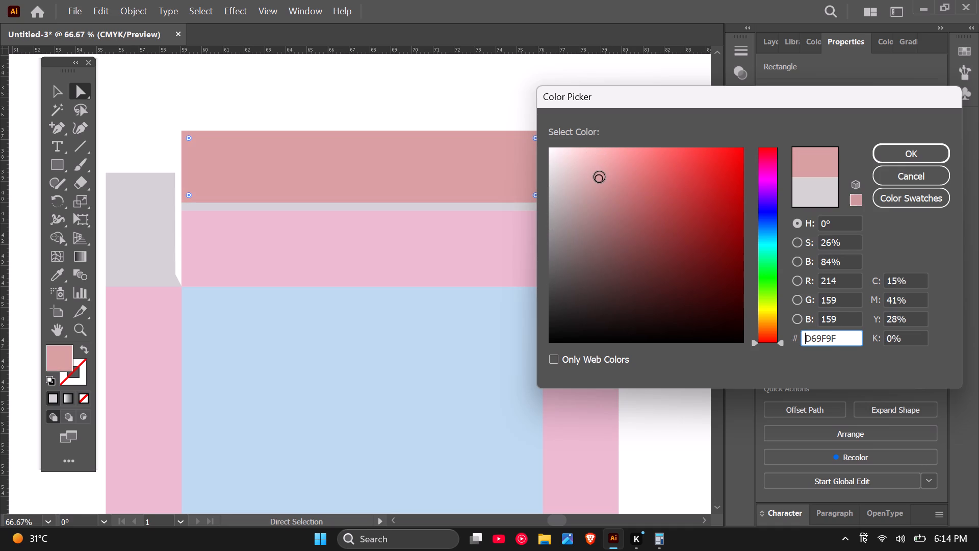
{"action": "left_click", "coordinate": [585, 186]}
{"action": "left_click", "coordinate": [579, 182]}
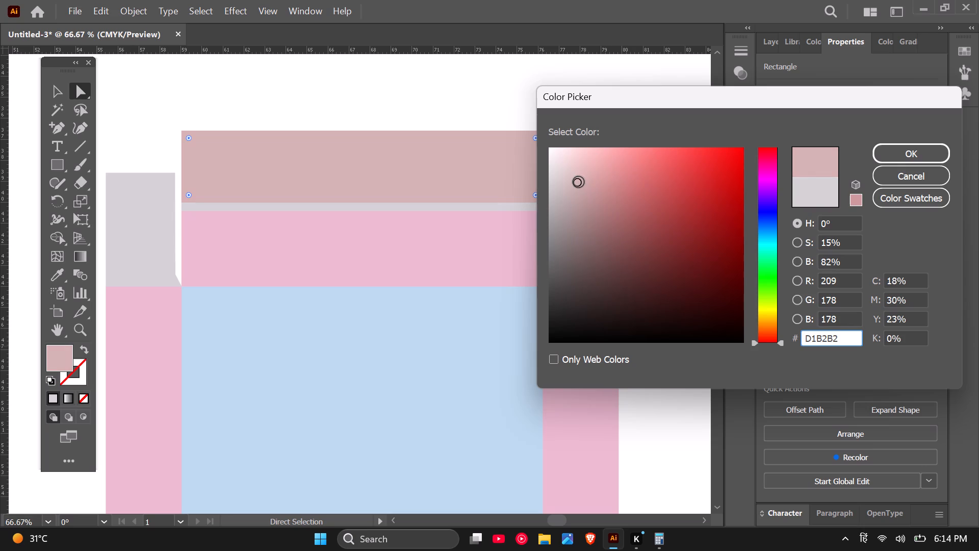
{"action": "left_click", "coordinate": [579, 181]}
{"action": "left_click", "coordinate": [578, 178]}
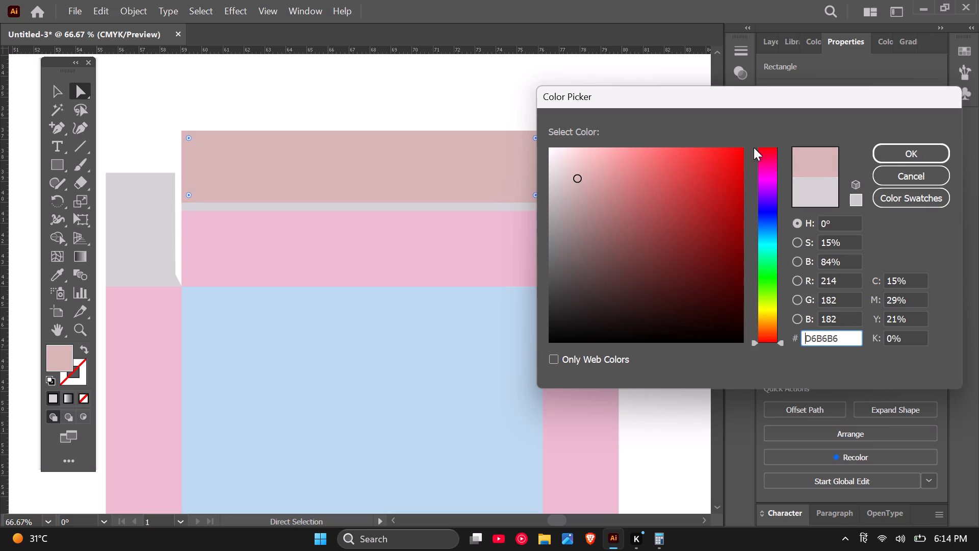
{"action": "left_click", "coordinate": [550, 180]}
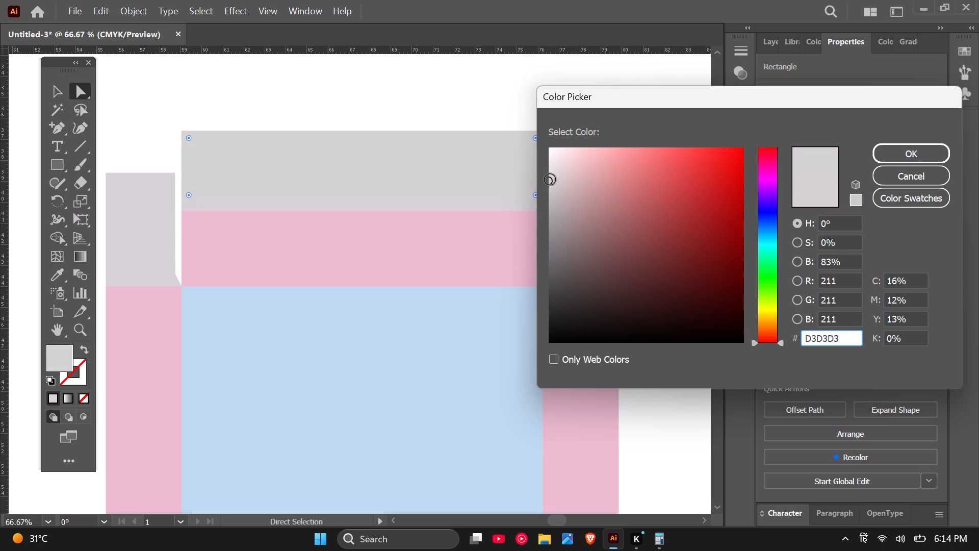
{"action": "left_click", "coordinate": [551, 191]}
{"action": "left_click", "coordinate": [884, 157]}
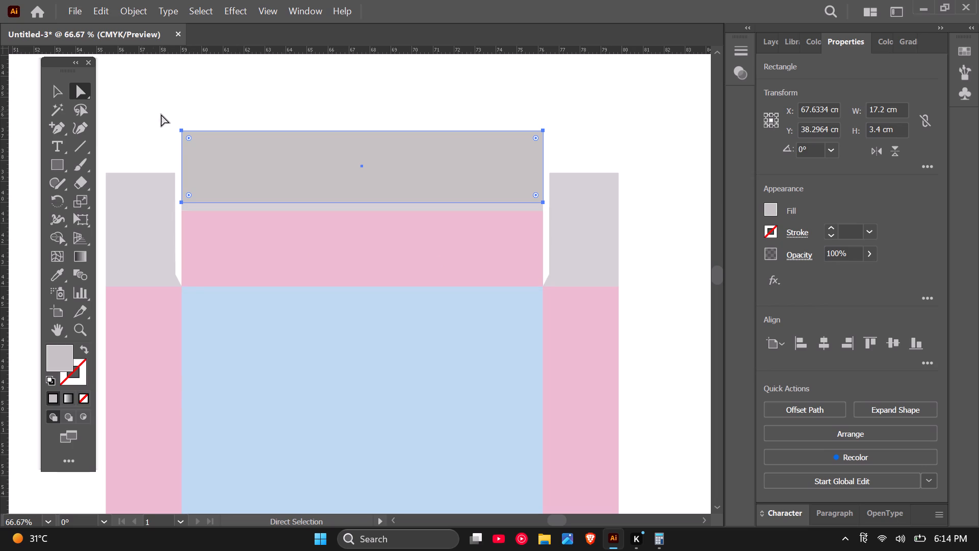
Shift the top grey rectangle's upper-left corner point inward horizontally by about 0.15 cm to slant its left side.
{"action": "scroll", "coordinate": [164, 116], "scroll_direction": "up", "scroll_amount": 2}
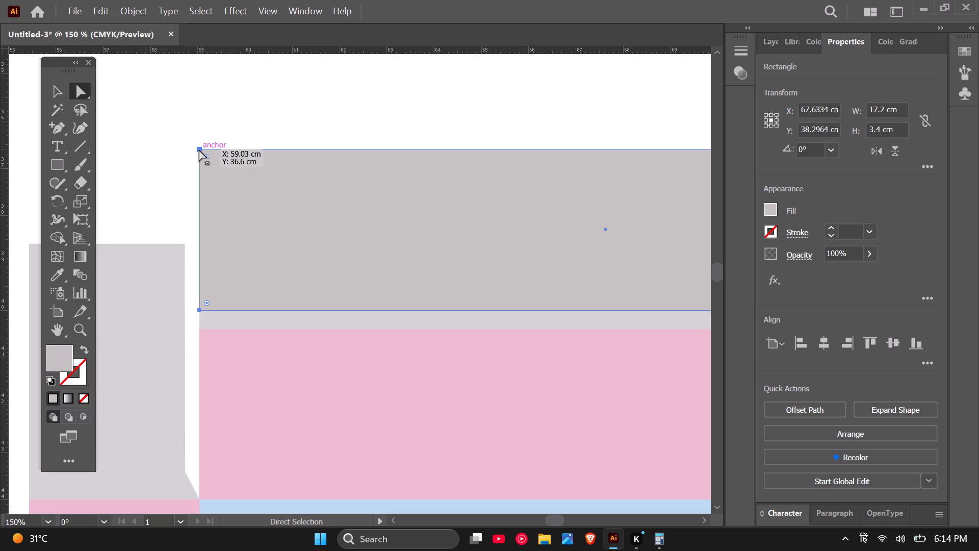
{"action": "left_click", "coordinate": [198, 149]}
{"action": "left_click_drag", "start_coordinate": [198, 149], "coordinate": [207, 149]}
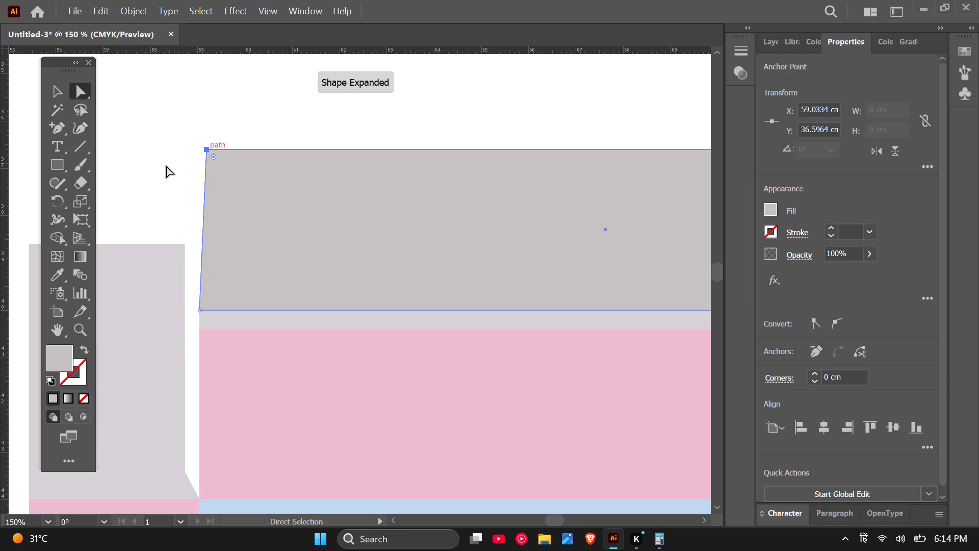
Shift the top grey rectangle's upper-right corner point inward horizontally by about 0.16 cm to match the left taper, and deselect it.
{"action": "scroll", "coordinate": [166, 168], "scroll_direction": "down", "scroll_amount": 2}
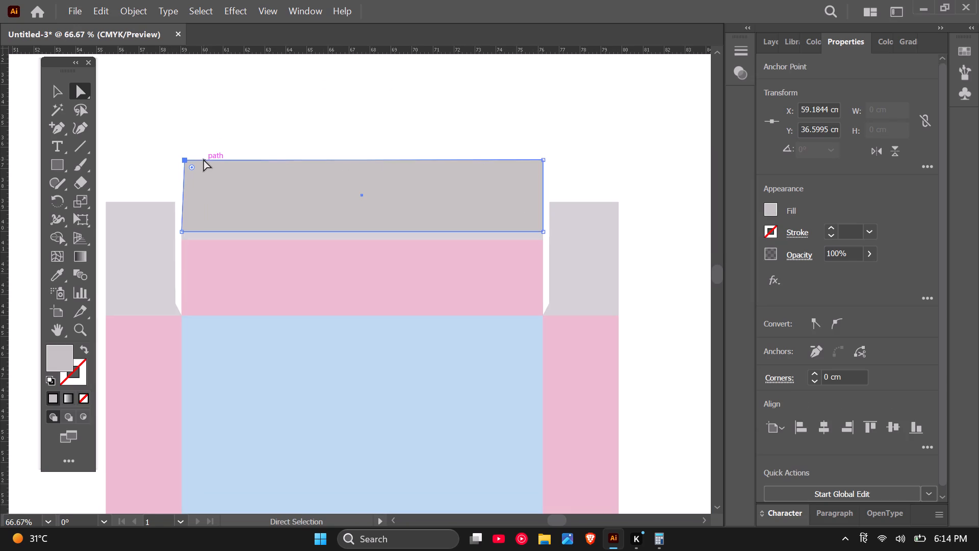
{"action": "scroll", "coordinate": [547, 160], "scroll_direction": "up", "scroll_amount": 5}
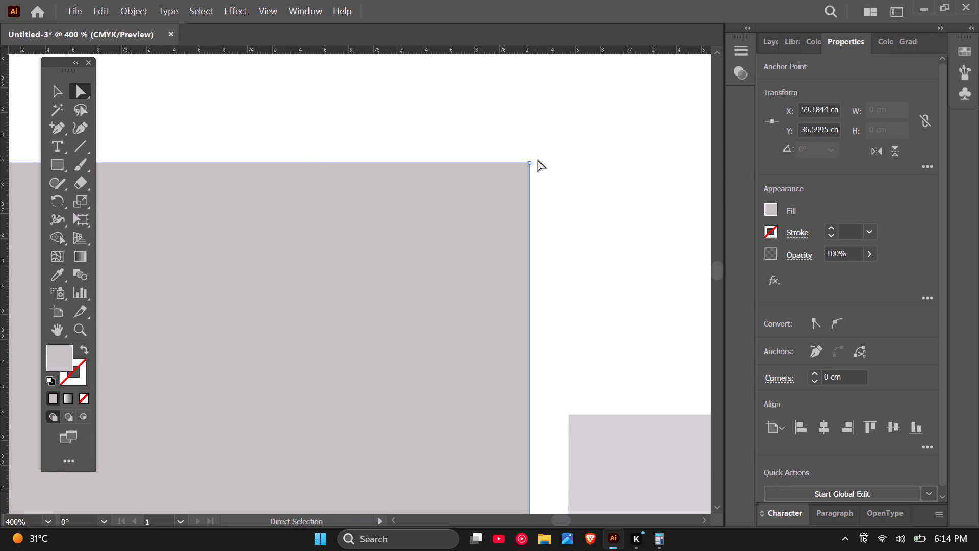
{"action": "left_click", "coordinate": [530, 164]}
{"action": "left_click_drag", "start_coordinate": [530, 164], "coordinate": [519, 164]}
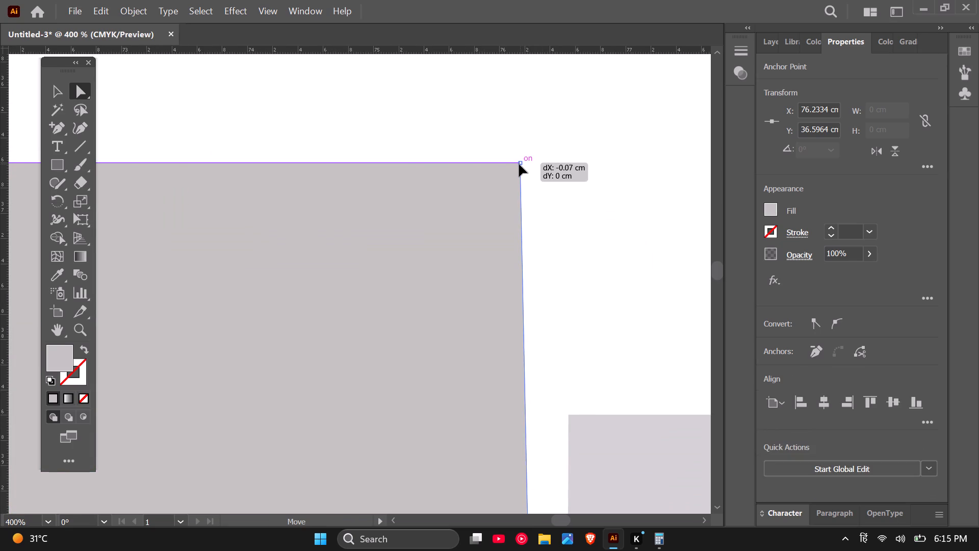
{"action": "left_click_drag", "start_coordinate": [519, 164], "coordinate": [510, 164]}
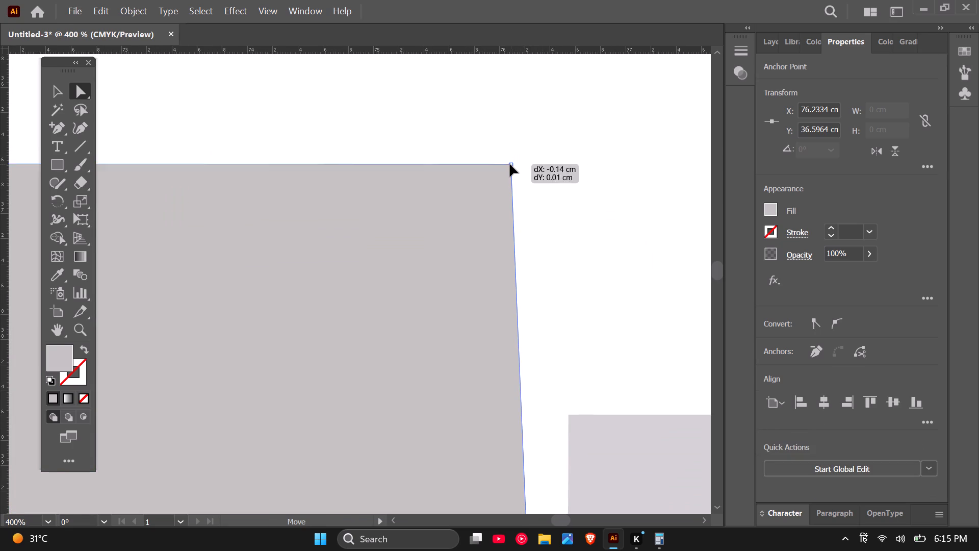
{"action": "left_click_drag", "start_coordinate": [510, 164], "coordinate": [508, 164]}
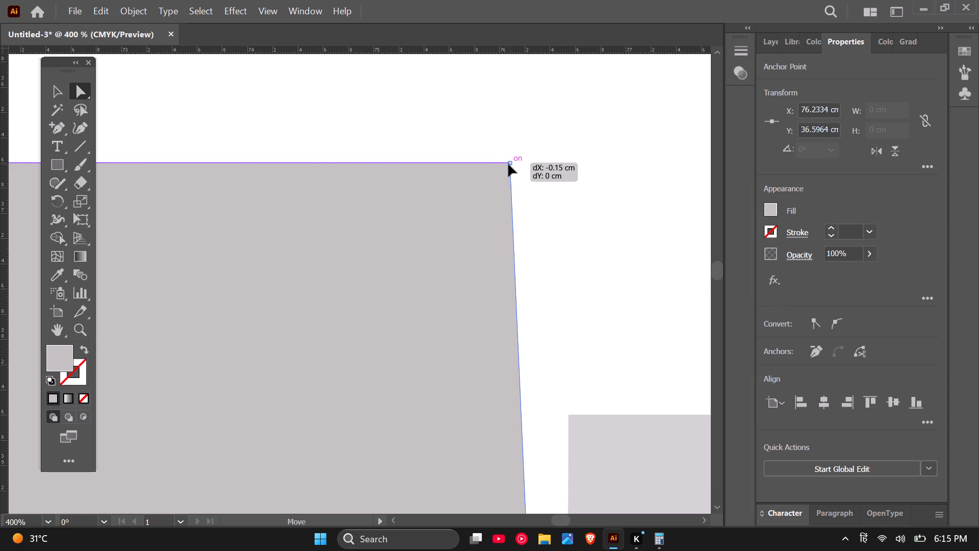
{"action": "left_click_drag", "start_coordinate": [508, 164], "coordinate": [509, 165]}
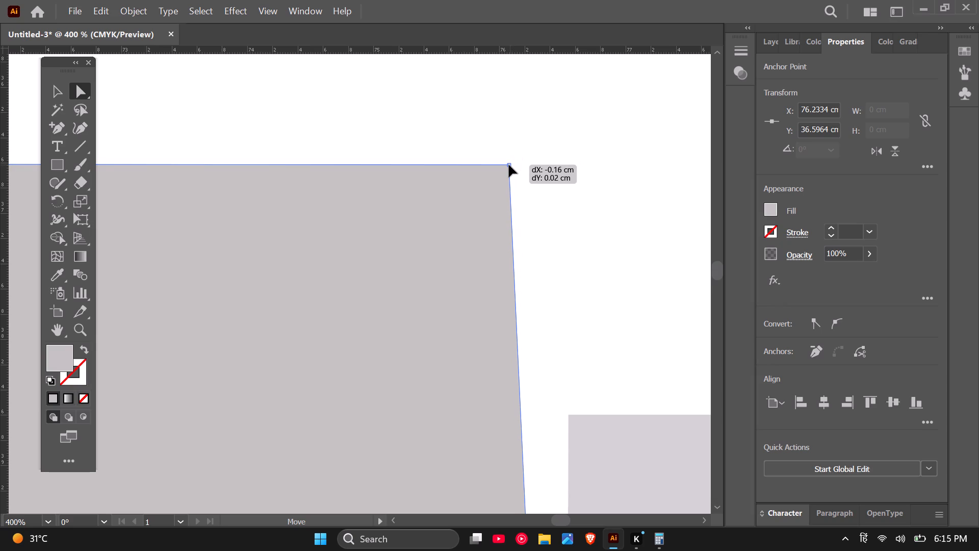
{"action": "left_click_drag", "start_coordinate": [509, 165], "coordinate": [510, 165]}
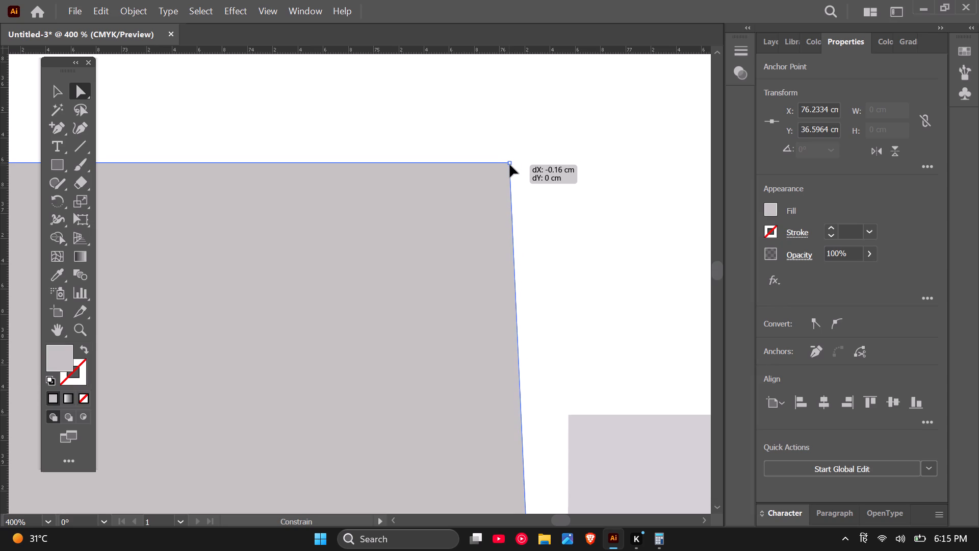
{"action": "left_click_drag", "start_coordinate": [510, 165], "coordinate": [510, 161]}
{"action": "scroll", "coordinate": [553, 163], "scroll_direction": "down", "scroll_amount": 5}
{"action": "left_click", "coordinate": [416, 90]}
{"action": "scroll", "coordinate": [372, 239], "scroll_direction": "down", "scroll_amount": 3}
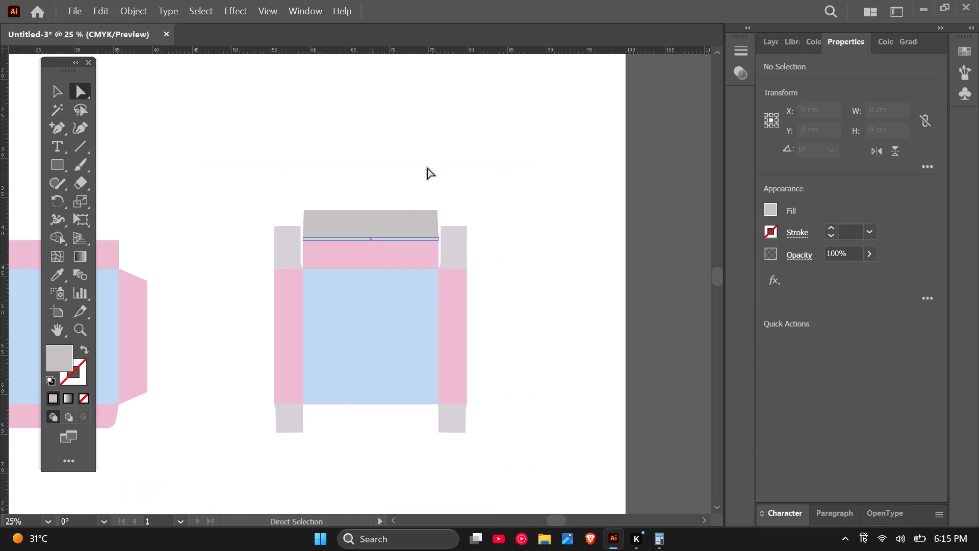
{"action": "scroll", "coordinate": [430, 151], "scroll_direction": "down", "scroll_amount": 1}
{"action": "scroll", "coordinate": [439, 309], "scroll_direction": "up", "scroll_amount": 1}
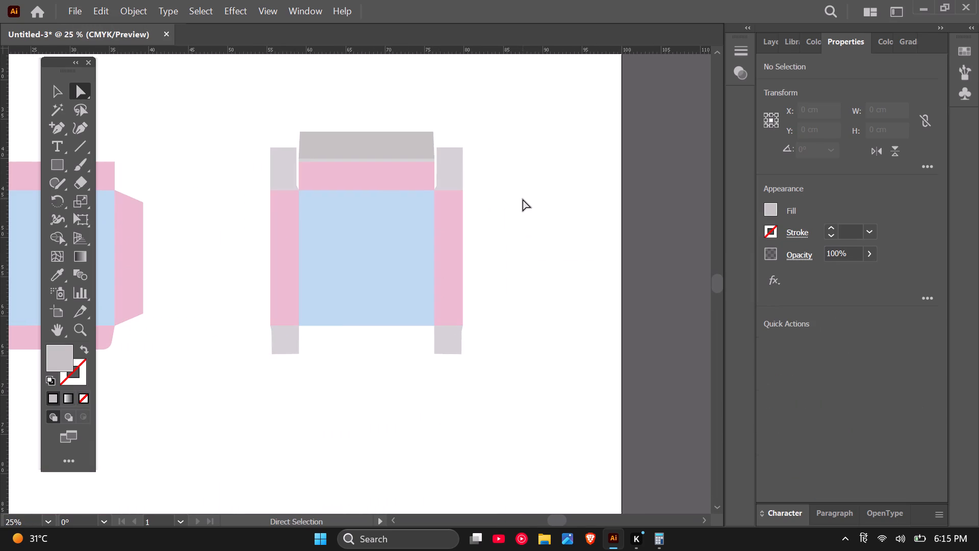
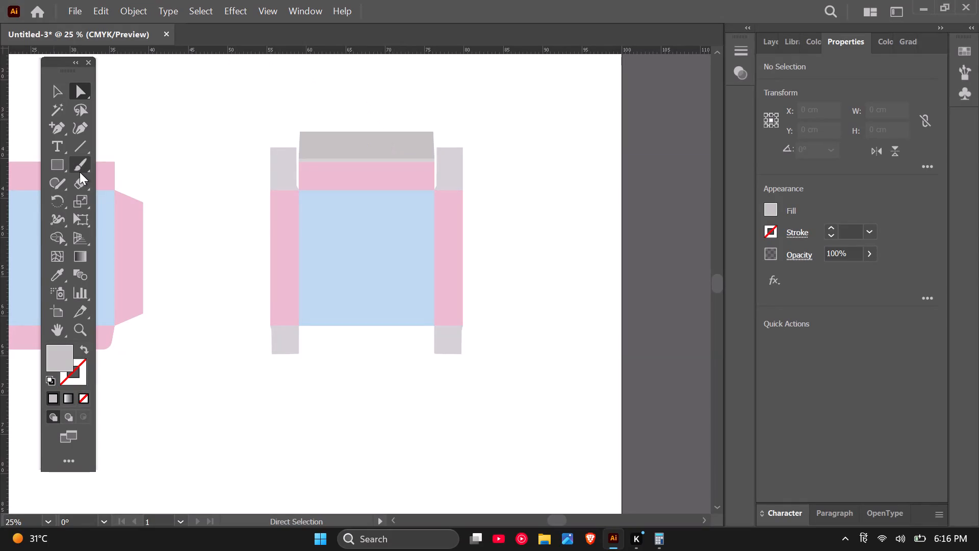
Create a 6 by 0.6 cm rectangle in the empty area above the tapered grey top flap.
{"action": "left_click", "coordinate": [57, 160]}
{"action": "left_click", "coordinate": [359, 98]}
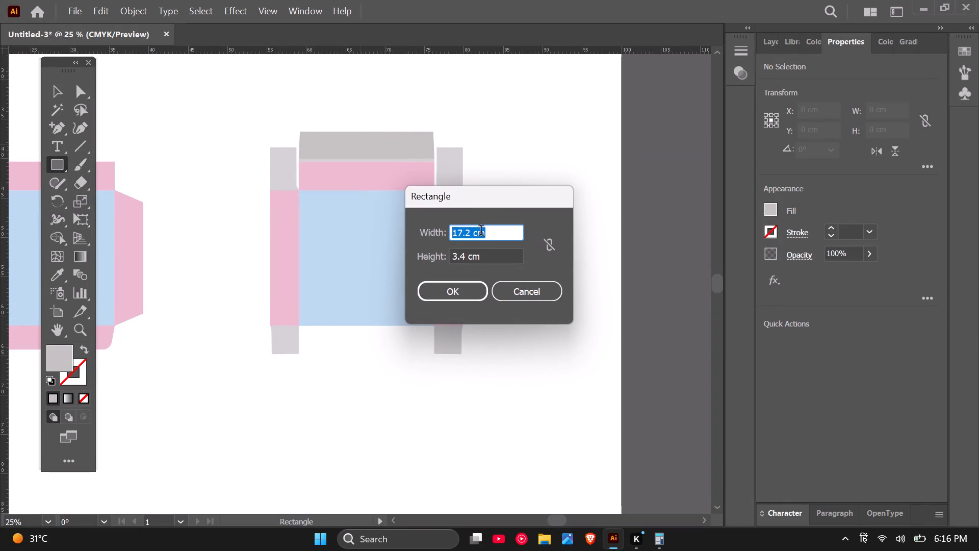
{"action": "left_click_drag", "start_coordinate": [493, 236], "coordinate": [431, 239]}
{"action": "scroll", "coordinate": [434, 239], "scroll_direction": "down", "scroll_amount": 2}
{"action": "key", "text": "6"}
{"action": "left_click_drag", "start_coordinate": [491, 256], "coordinate": [417, 257]}
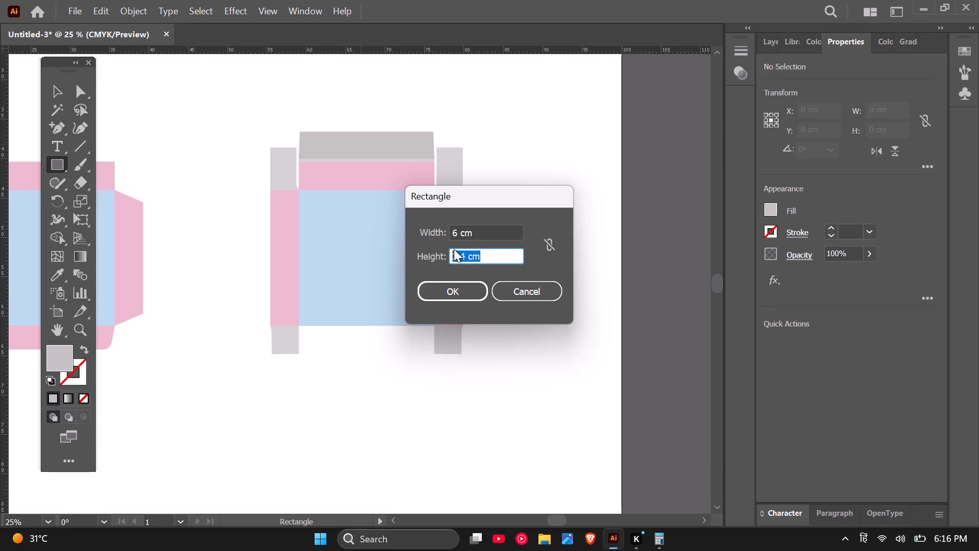
{"action": "type", "text": "0.6"}
{"action": "left_click", "coordinate": [445, 290]}
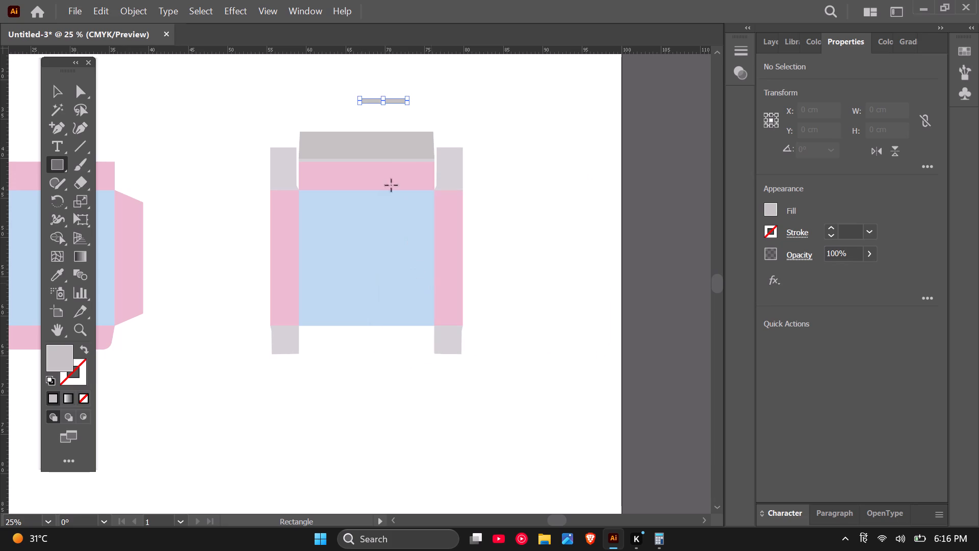
Move the 6 by 0.6 cm rectangle flush onto the tapered grey flap's top edge, centred horizontally, and deselect it.
{"action": "scroll", "coordinate": [306, 162], "scroll_direction": "up", "scroll_amount": 2}
{"action": "scroll", "coordinate": [394, 261], "scroll_direction": "down", "scroll_amount": 2}
{"action": "scroll", "coordinate": [408, 149], "scroll_direction": "up", "scroll_amount": 4}
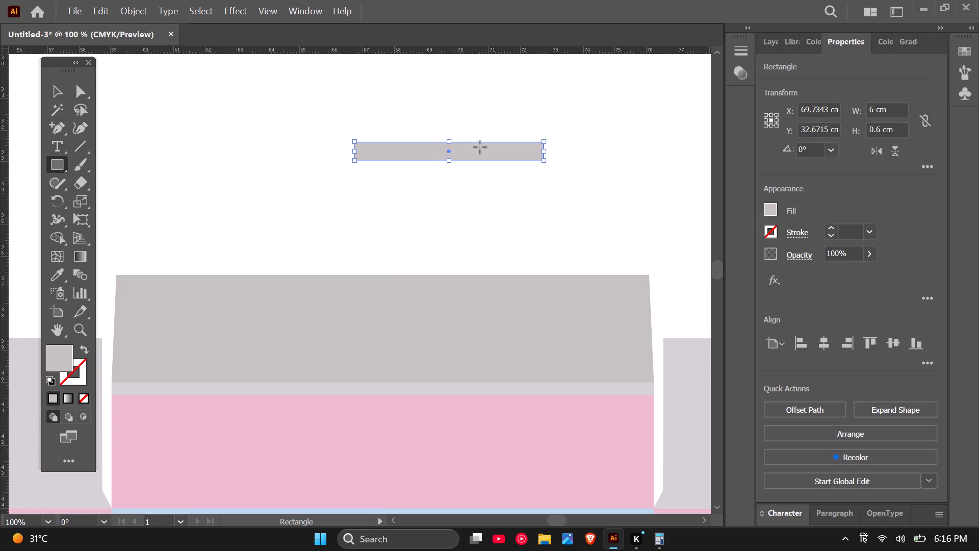
{"action": "left_click", "coordinate": [64, 96]}
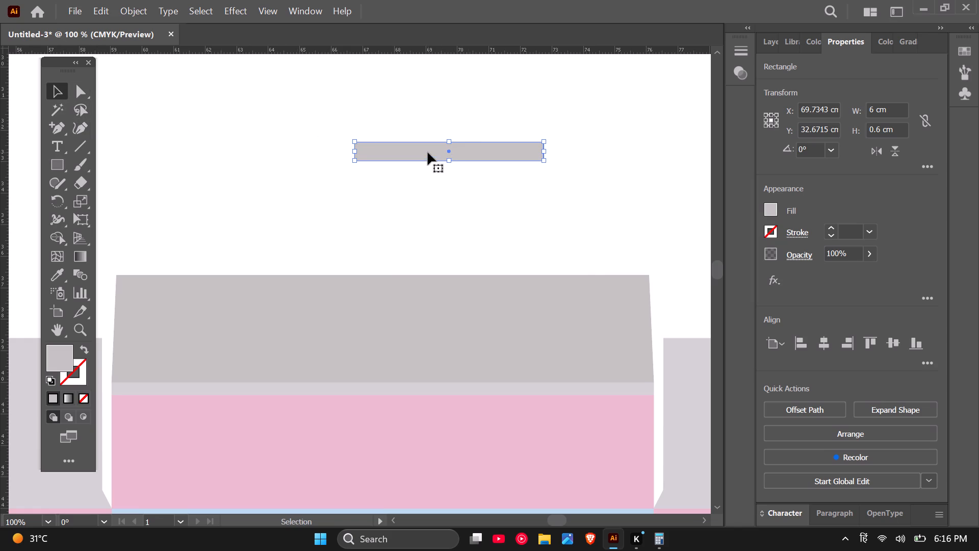
{"action": "left_click_drag", "start_coordinate": [425, 148], "coordinate": [377, 262]}
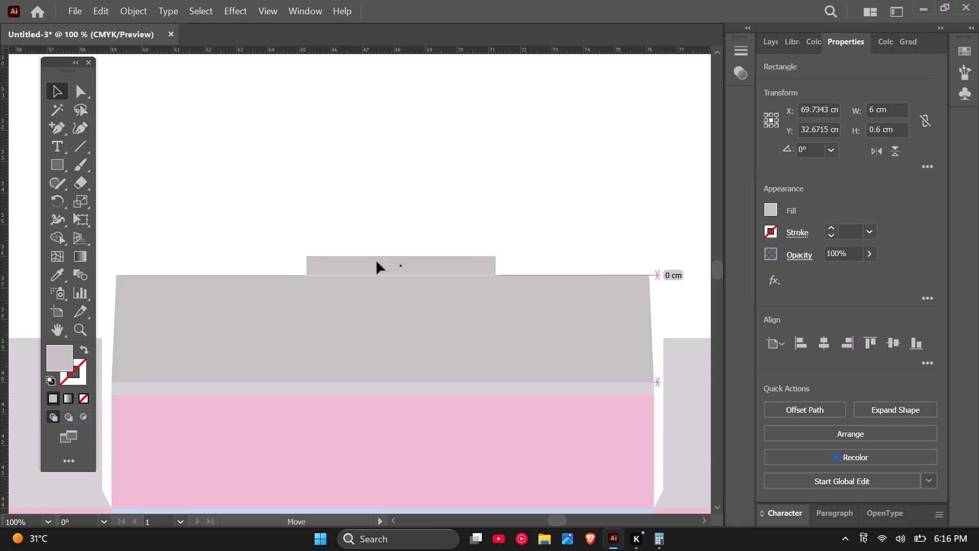
{"action": "left_click_drag", "start_coordinate": [377, 262], "coordinate": [363, 261]}
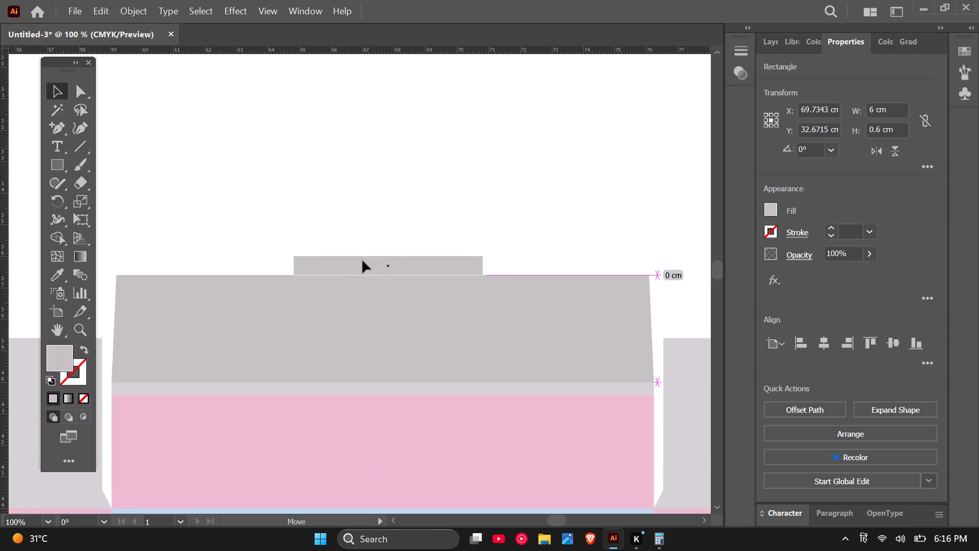
{"action": "left_click_drag", "start_coordinate": [363, 261], "coordinate": [367, 260]}
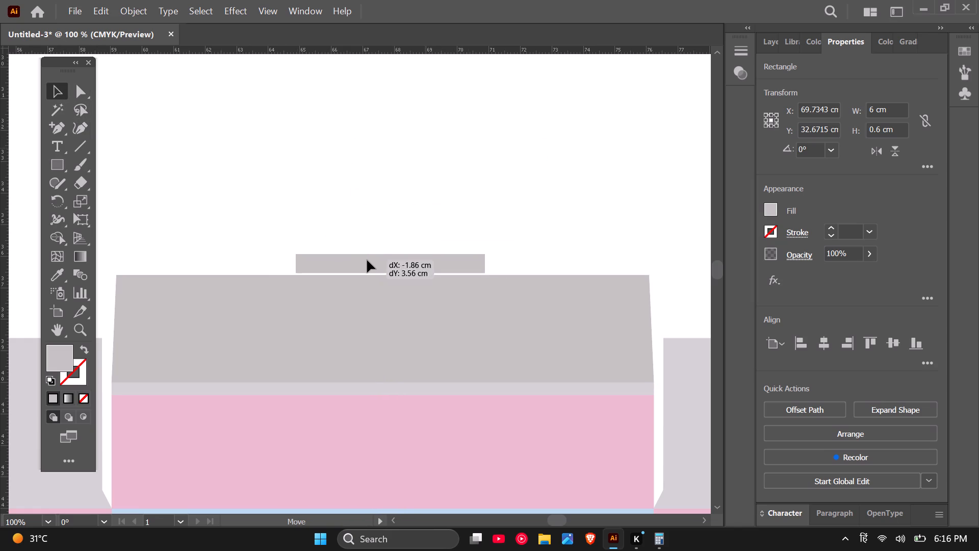
{"action": "left_click_drag", "start_coordinate": [367, 260], "coordinate": [359, 263]}
{"action": "left_click", "coordinate": [378, 221]}
Recolour the small 6 cm wide tab with the pink fill sampled from the pink strip below the grey flap.
{"action": "left_click", "coordinate": [362, 261]}
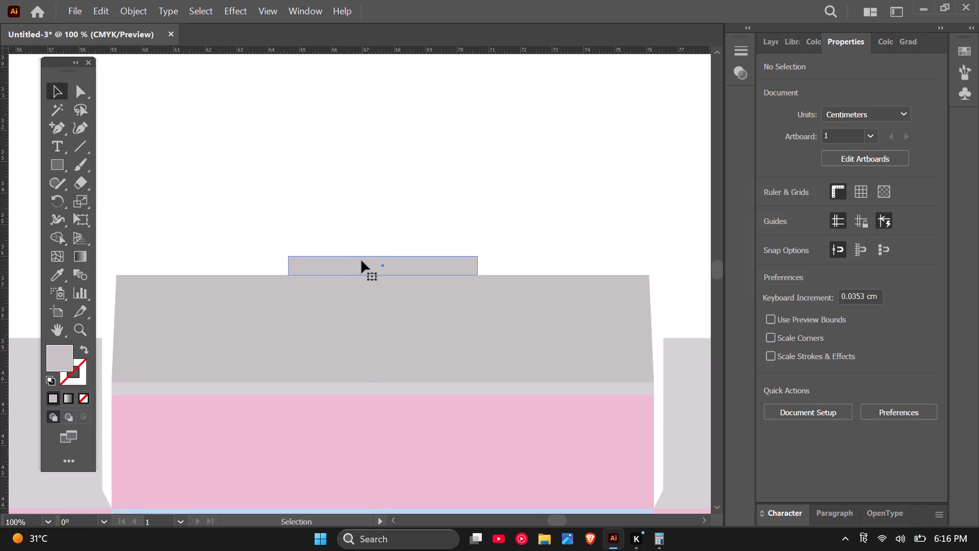
{"action": "left_click", "coordinate": [55, 267]}
{"action": "left_click", "coordinate": [293, 405]}
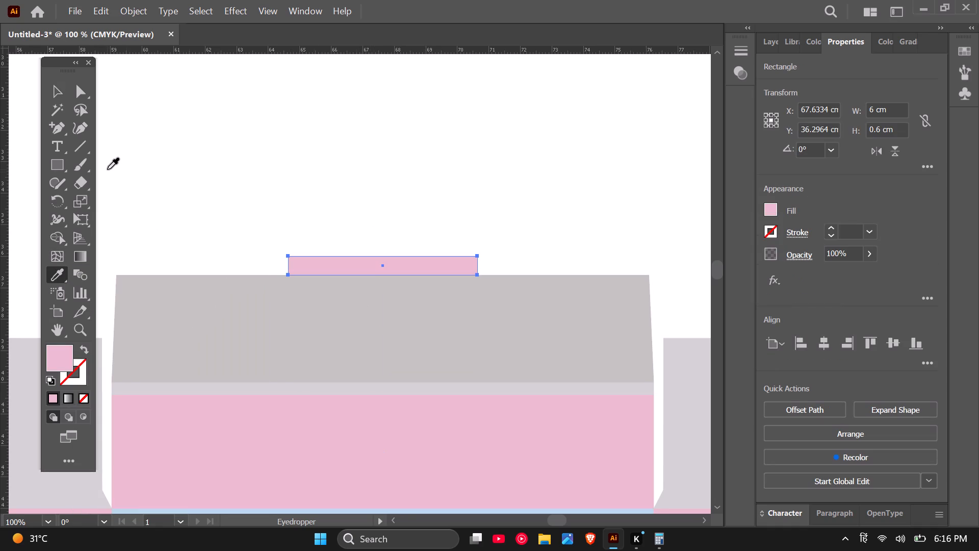
{"action": "left_click", "coordinate": [62, 101]}
{"action": "left_click", "coordinate": [60, 91]}
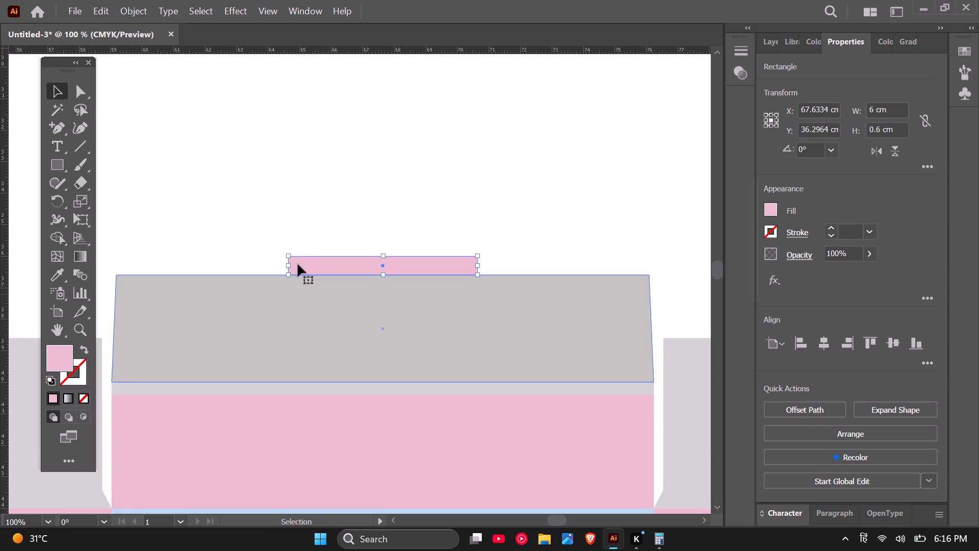
Shift the pink tab's upper-left corner point inward horizontally by about 0.25 cm to slant its left side.
{"action": "scroll", "coordinate": [288, 248], "scroll_direction": "up", "scroll_amount": 1}
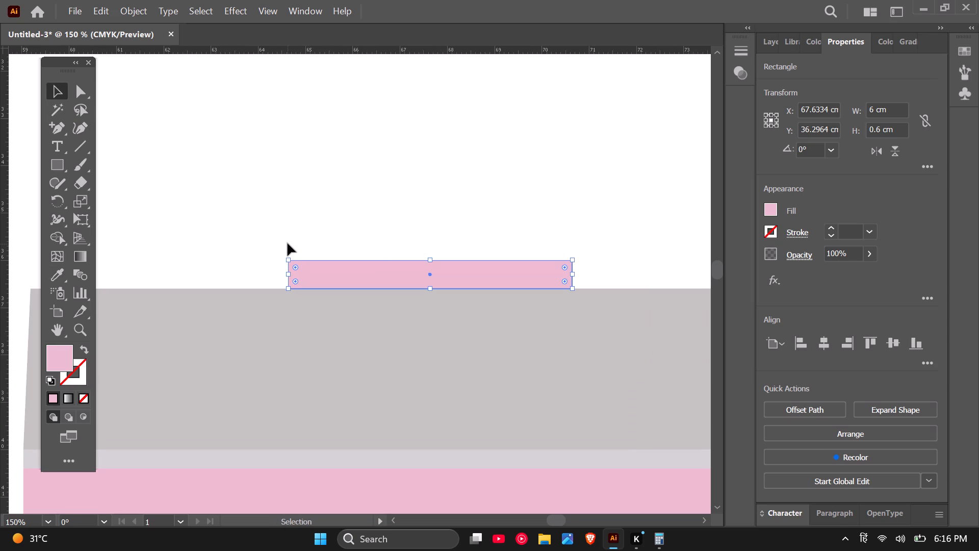
{"action": "scroll", "coordinate": [294, 260], "scroll_direction": "up", "scroll_amount": 1}
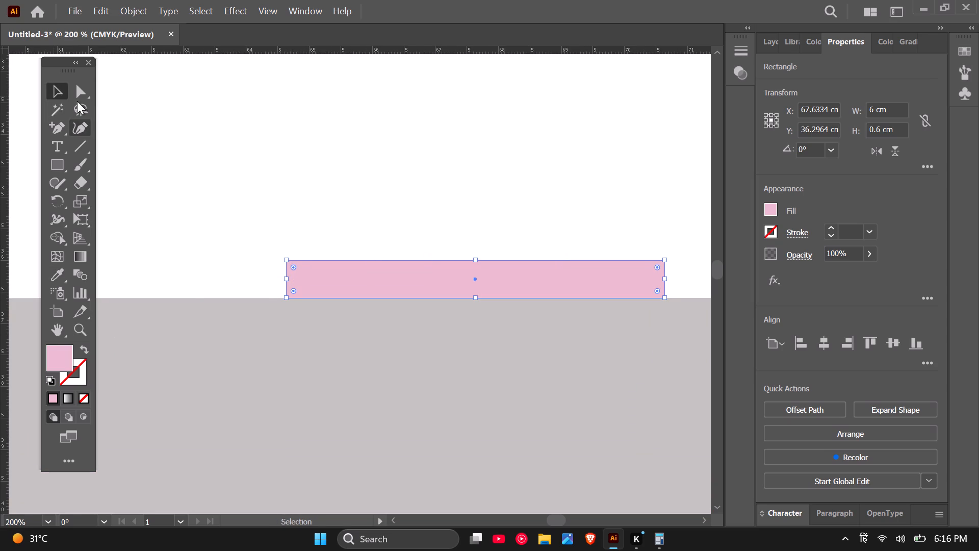
{"action": "left_click", "coordinate": [77, 89]}
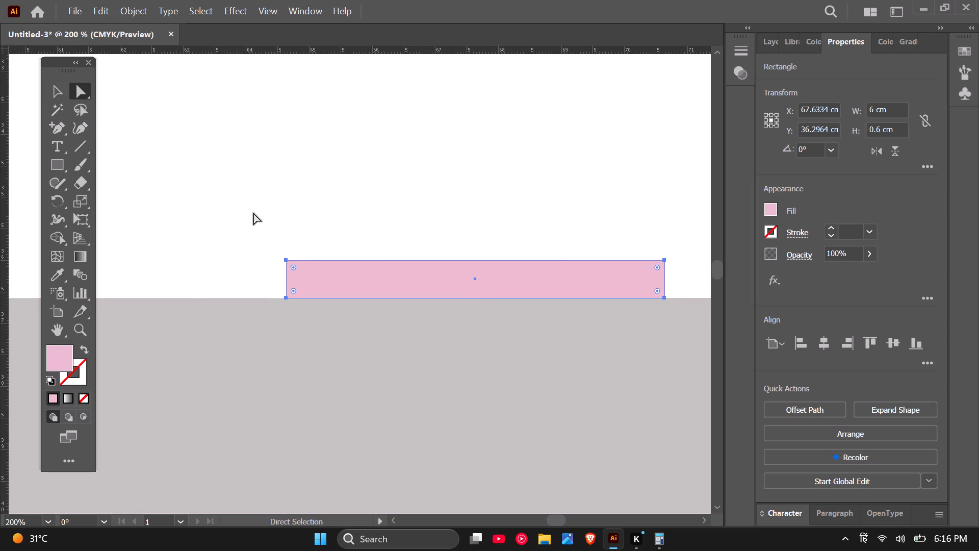
{"action": "left_click", "coordinate": [286, 259]}
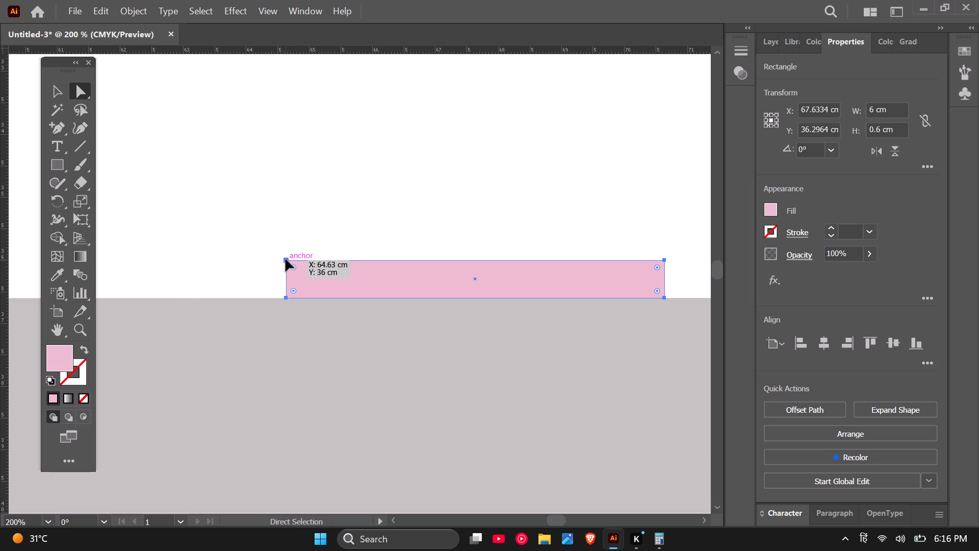
{"action": "left_click_drag", "start_coordinate": [286, 259], "coordinate": [290, 259]}
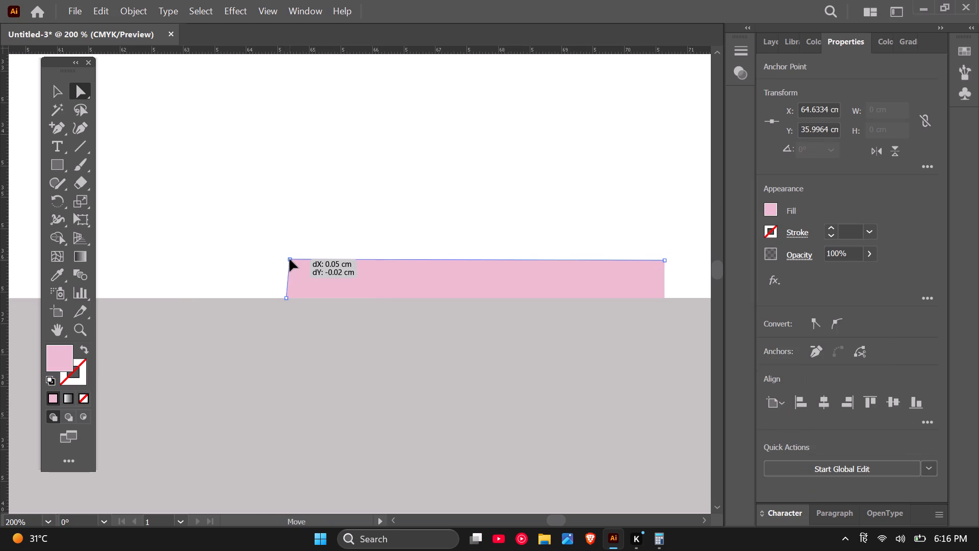
{"action": "left_click_drag", "start_coordinate": [290, 259], "coordinate": [293, 259]}
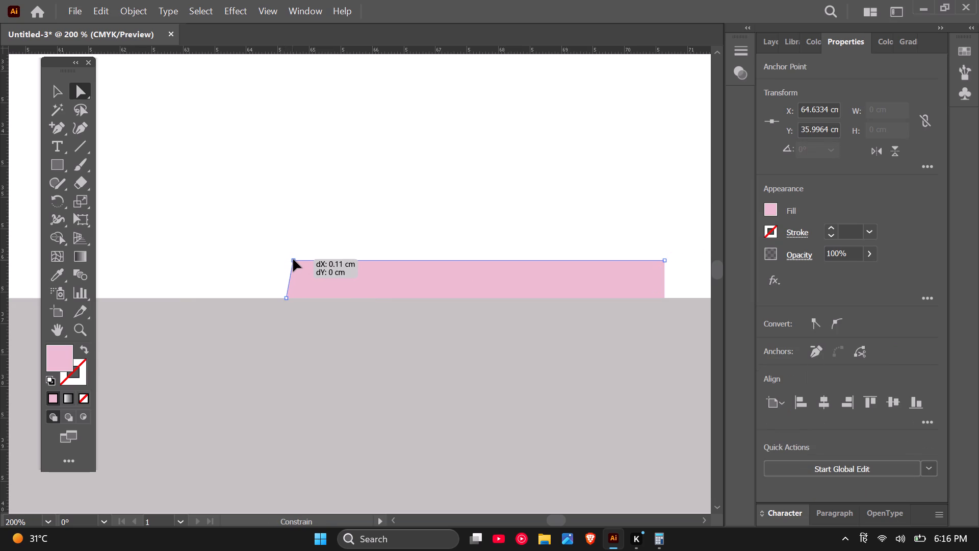
{"action": "left_click_drag", "start_coordinate": [293, 259], "coordinate": [302, 262]}
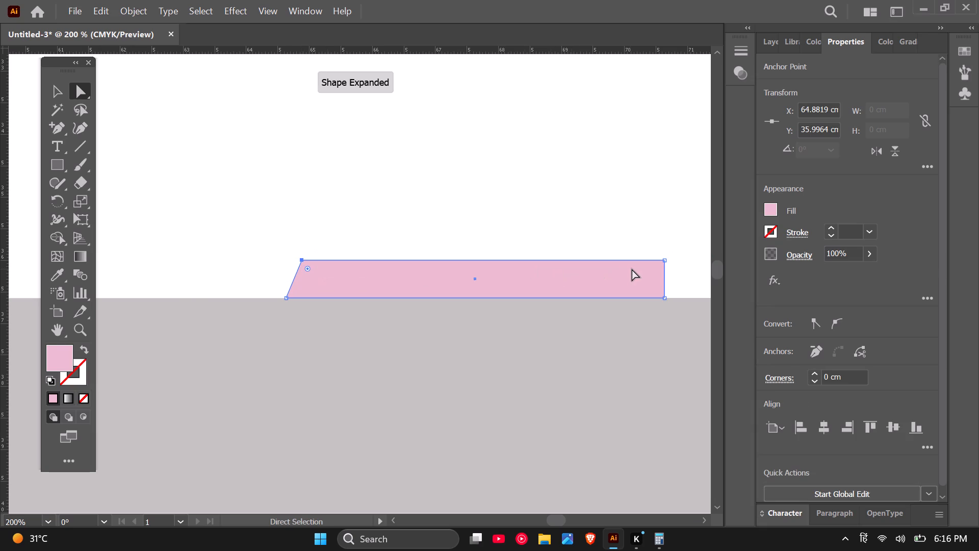
Shift the pink tab's upper-right corner point inward horizontally to match the left slant, and deselect it.
{"action": "left_click", "coordinate": [664, 262]}
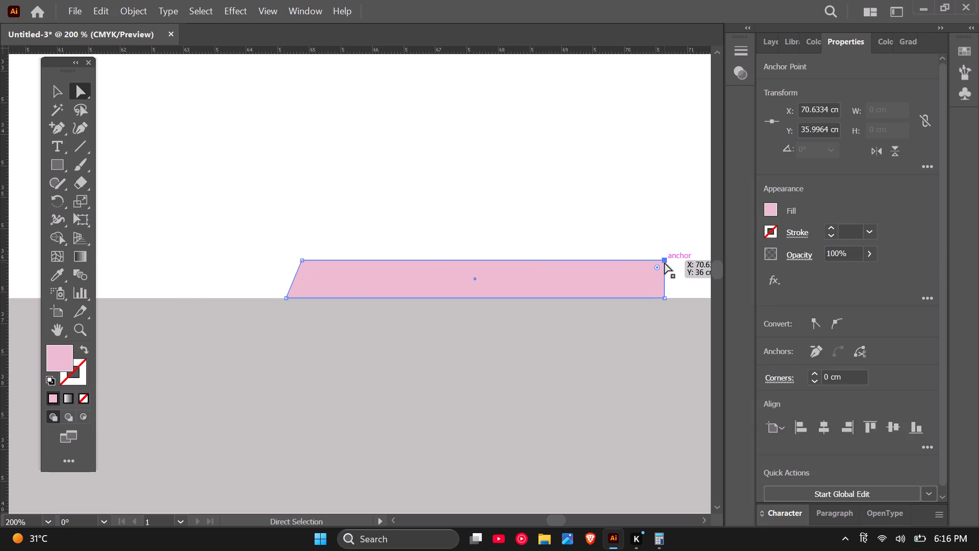
{"action": "left_click_drag", "start_coordinate": [664, 261], "coordinate": [648, 262]}
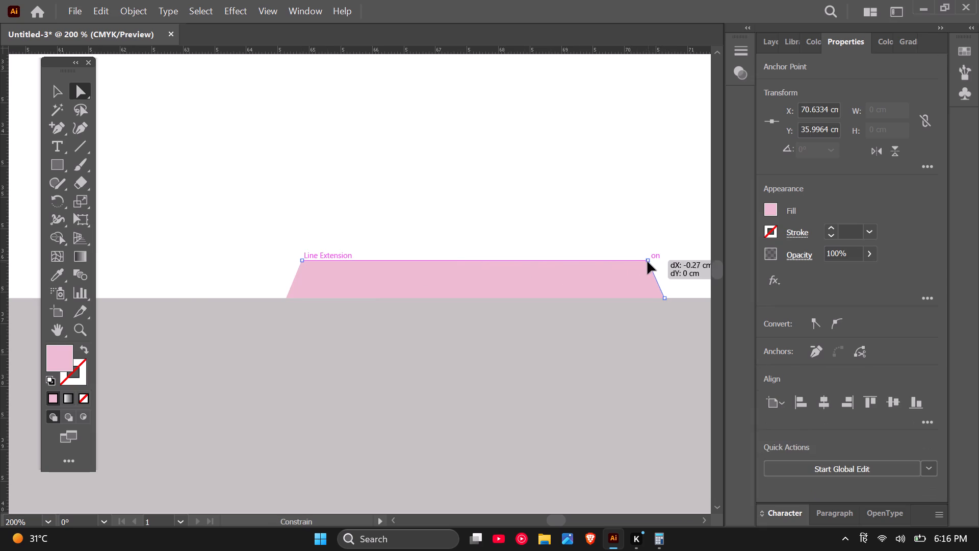
{"action": "left_click_drag", "start_coordinate": [648, 262], "coordinate": [633, 263]}
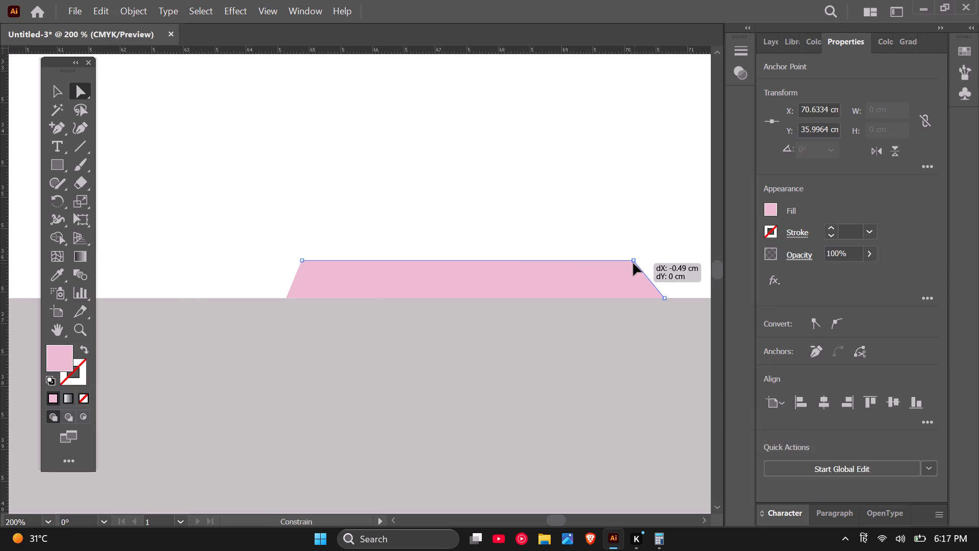
{"action": "left_click_drag", "start_coordinate": [633, 263], "coordinate": [646, 263]}
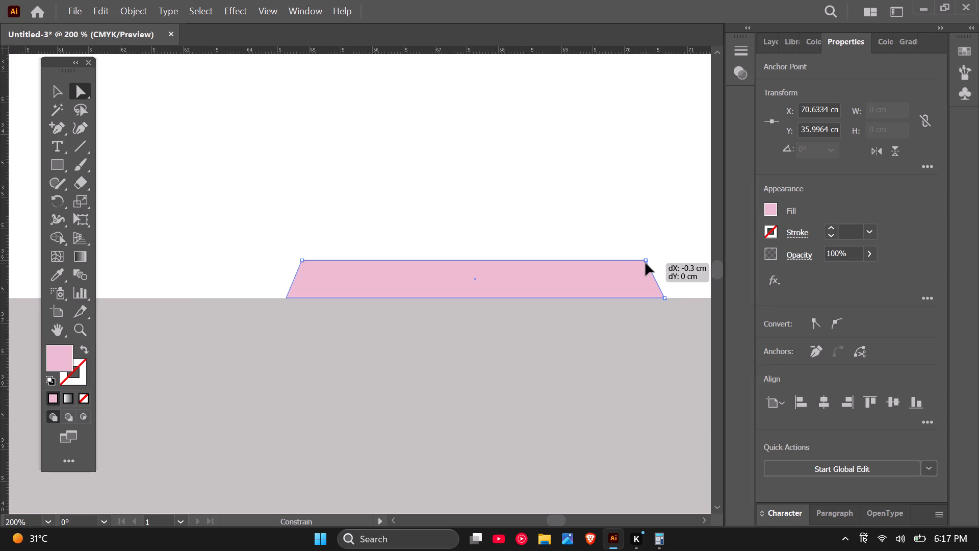
{"action": "left_click_drag", "start_coordinate": [646, 263], "coordinate": [647, 263]}
{"action": "left_click_drag", "start_coordinate": [647, 263], "coordinate": [646, 263]}
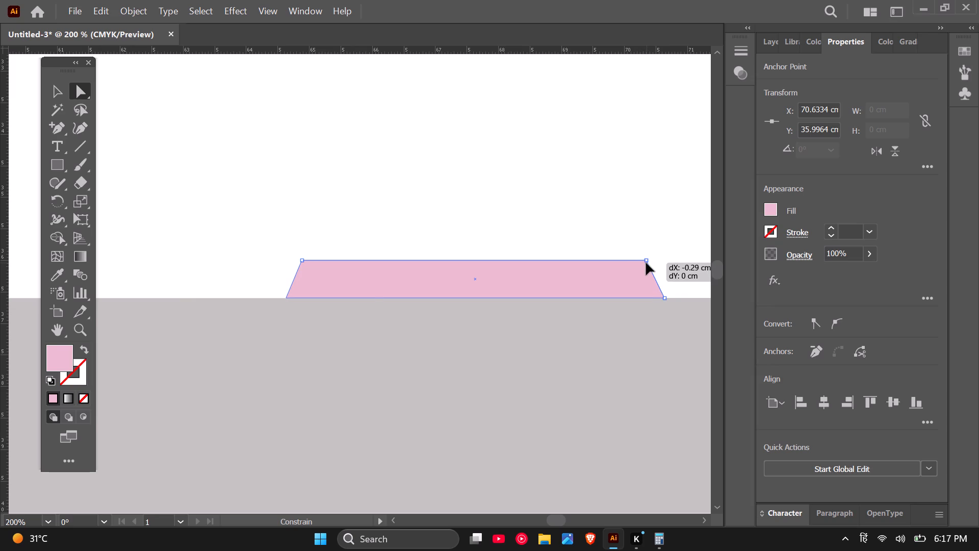
{"action": "left_click_drag", "start_coordinate": [646, 263], "coordinate": [649, 263]}
{"action": "left_click", "coordinate": [660, 236]}
Round both upper corners of the pink tab together to a radius of about 0.4 cm, and deselect it.
{"action": "left_click", "coordinate": [647, 267]}
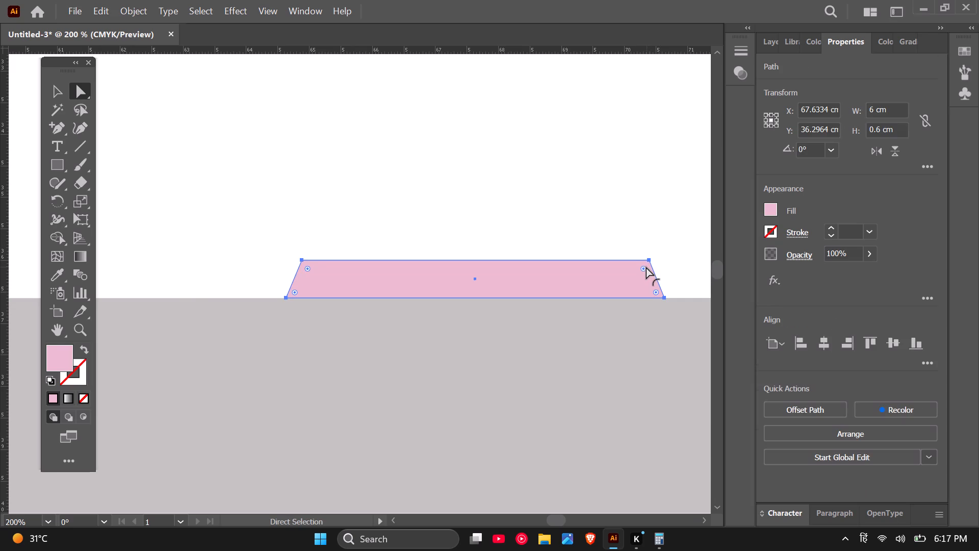
{"action": "left_click", "coordinate": [643, 270]}
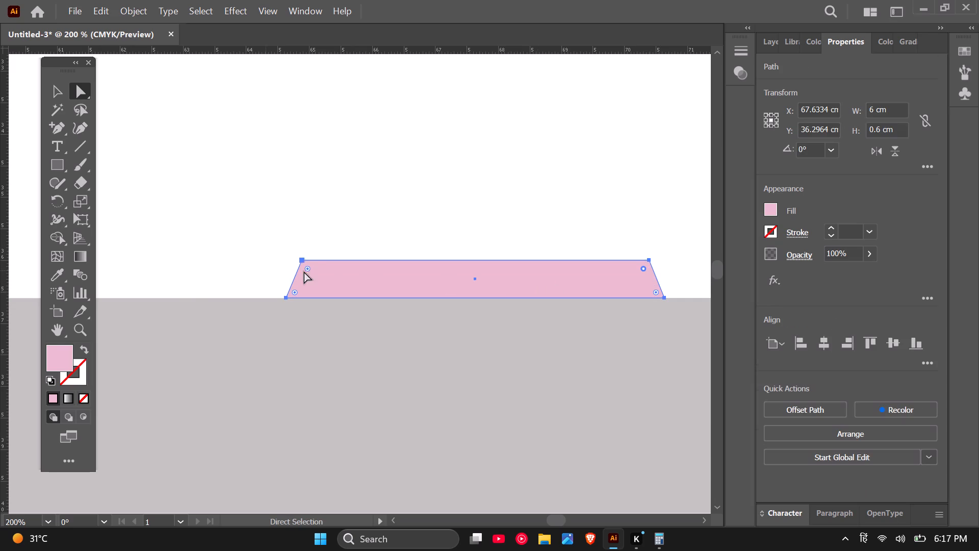
{"action": "left_click", "coordinate": [308, 269], "text": "shift"}
{"action": "left_click_drag", "start_coordinate": [308, 269], "coordinate": [324, 283], "text": "shift"}
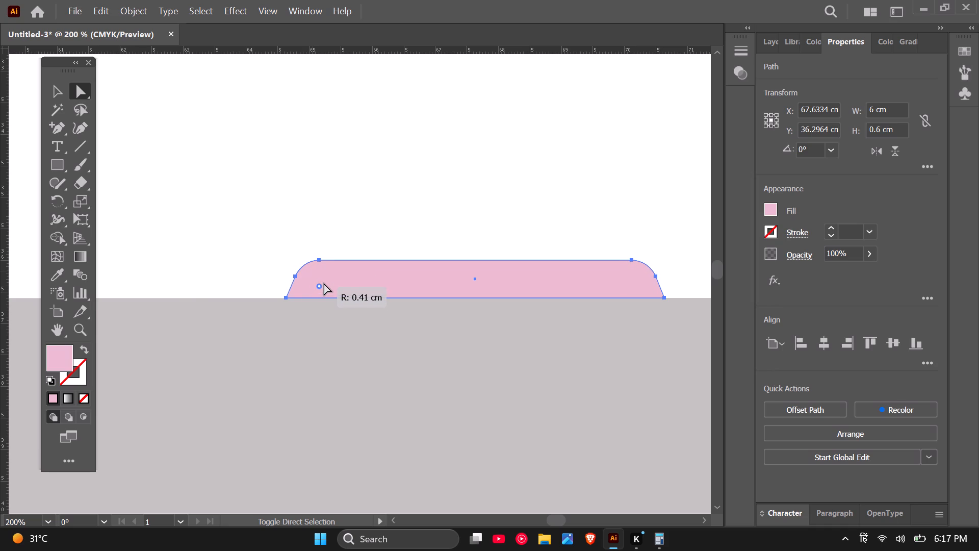
{"action": "left_click_drag", "start_coordinate": [324, 283], "coordinate": [323, 282], "text": "shift"}
{"action": "left_click", "coordinate": [281, 236]}
Group all the pieces of the first box layout, the blue square with its four pink flaps.
{"action": "scroll", "coordinate": [281, 237], "scroll_direction": "down", "scroll_amount": 2}
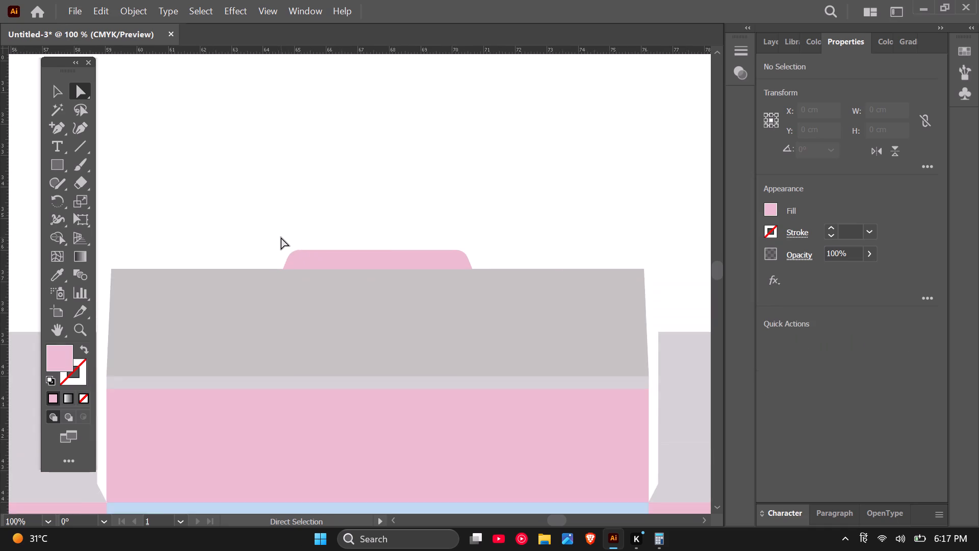
{"action": "scroll", "coordinate": [282, 237], "scroll_direction": "down", "scroll_amount": 2}
{"action": "scroll", "coordinate": [453, 226], "scroll_direction": "down", "scroll_amount": 2}
{"action": "scroll", "coordinate": [376, 195], "scroll_direction": "down", "scroll_amount": 2}
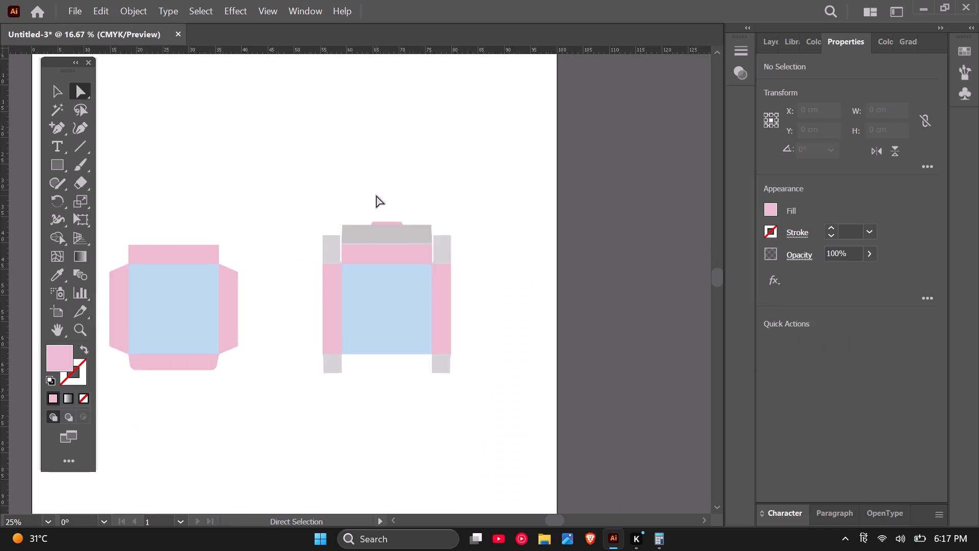
{"action": "scroll", "coordinate": [377, 352], "scroll_direction": "up", "scroll_amount": 1}
{"action": "scroll", "coordinate": [377, 352], "scroll_direction": "down", "scroll_amount": 1}
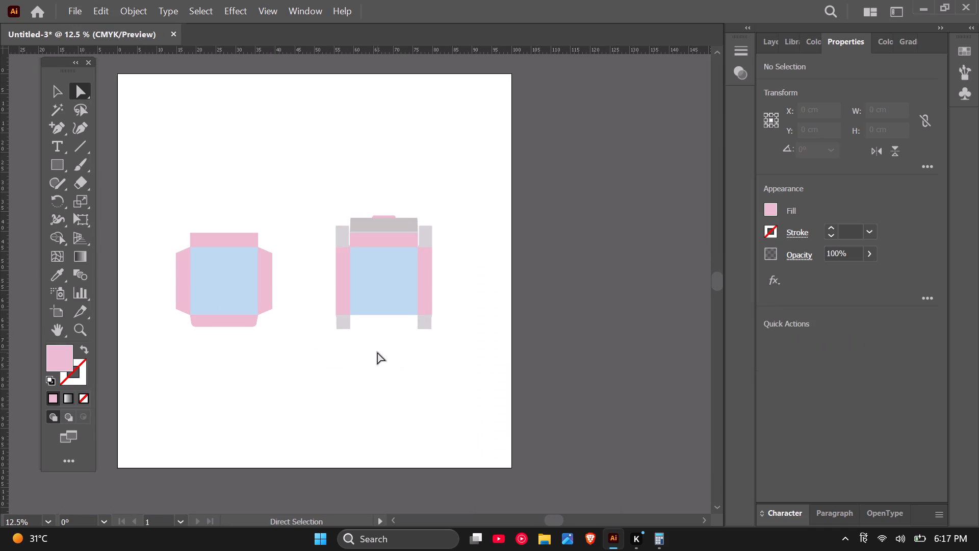
{"action": "left_click_drag", "start_coordinate": [152, 206], "coordinate": [241, 308]}
{"action": "left_click_drag", "start_coordinate": [241, 308], "coordinate": [293, 345]}
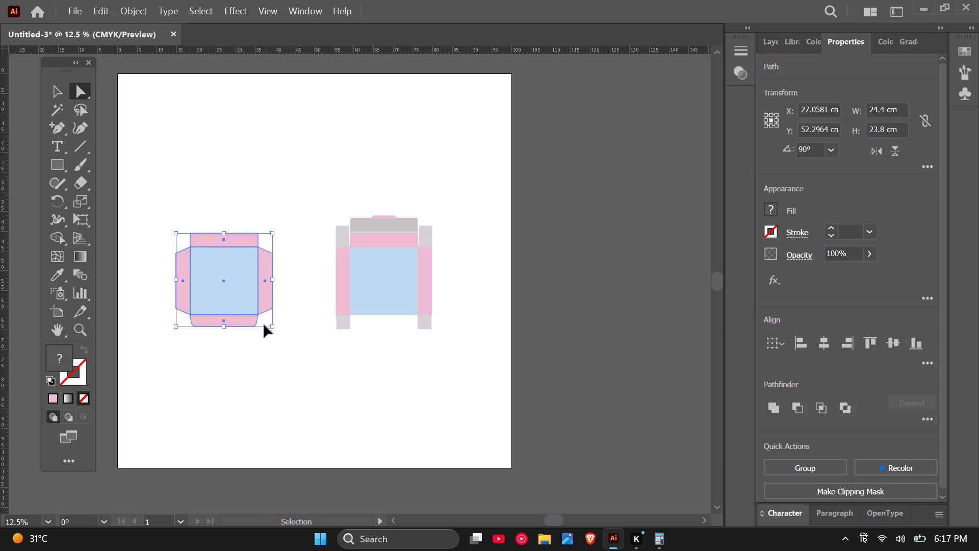
{"action": "key", "text": "ctrl+g"}
Group all the pieces of the second box layout, including its grey flaps and small pink top tab.
{"action": "left_click_drag", "start_coordinate": [281, 195], "coordinate": [449, 370]}
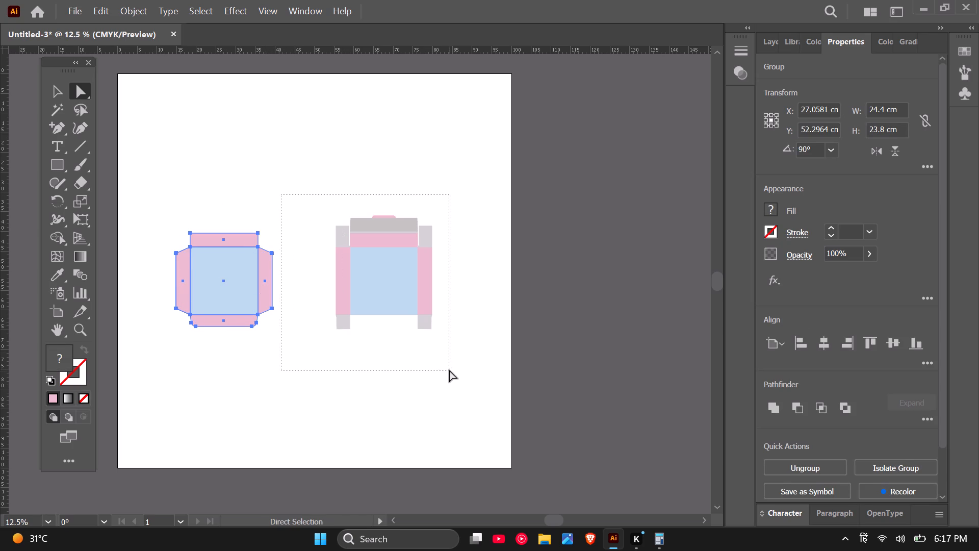
{"action": "left_click_drag", "start_coordinate": [449, 370], "coordinate": [449, 369]}
{"action": "key", "text": "ctrl+g"}
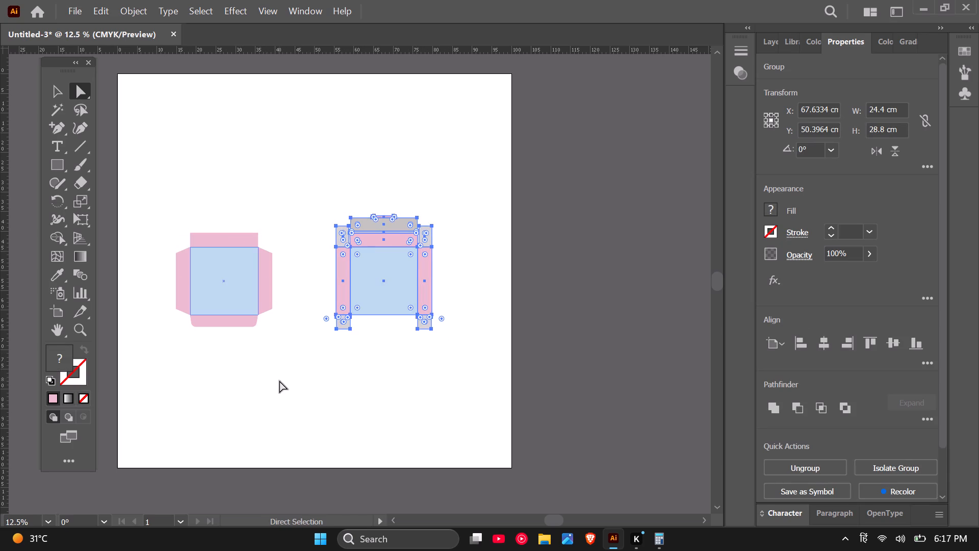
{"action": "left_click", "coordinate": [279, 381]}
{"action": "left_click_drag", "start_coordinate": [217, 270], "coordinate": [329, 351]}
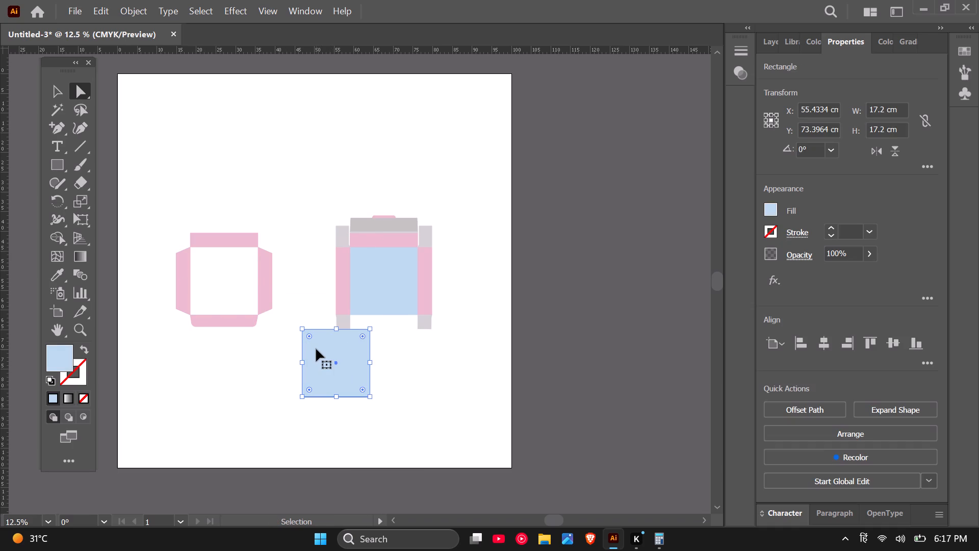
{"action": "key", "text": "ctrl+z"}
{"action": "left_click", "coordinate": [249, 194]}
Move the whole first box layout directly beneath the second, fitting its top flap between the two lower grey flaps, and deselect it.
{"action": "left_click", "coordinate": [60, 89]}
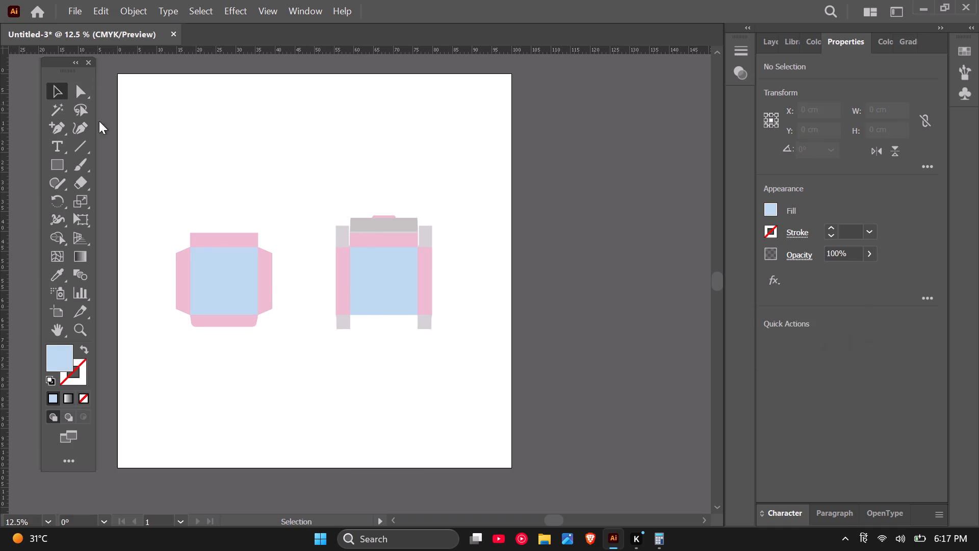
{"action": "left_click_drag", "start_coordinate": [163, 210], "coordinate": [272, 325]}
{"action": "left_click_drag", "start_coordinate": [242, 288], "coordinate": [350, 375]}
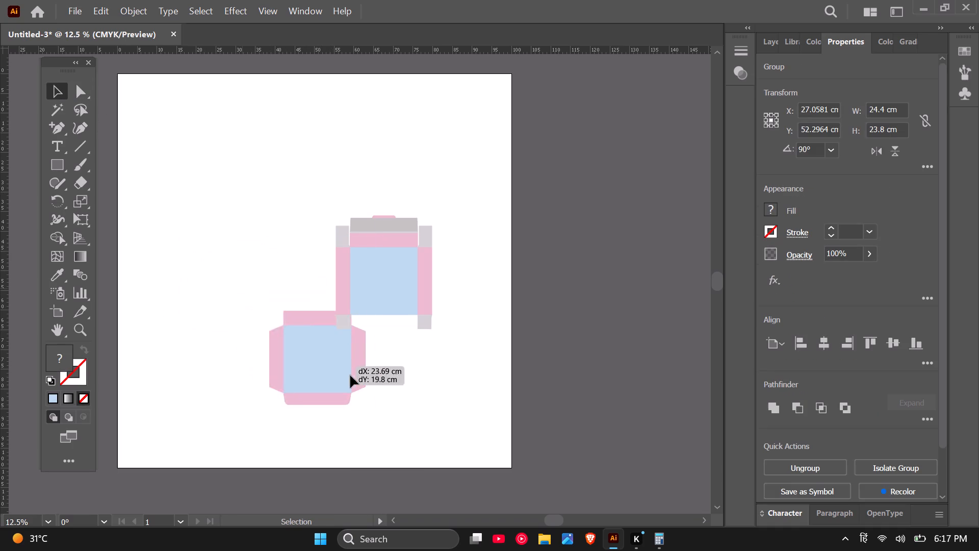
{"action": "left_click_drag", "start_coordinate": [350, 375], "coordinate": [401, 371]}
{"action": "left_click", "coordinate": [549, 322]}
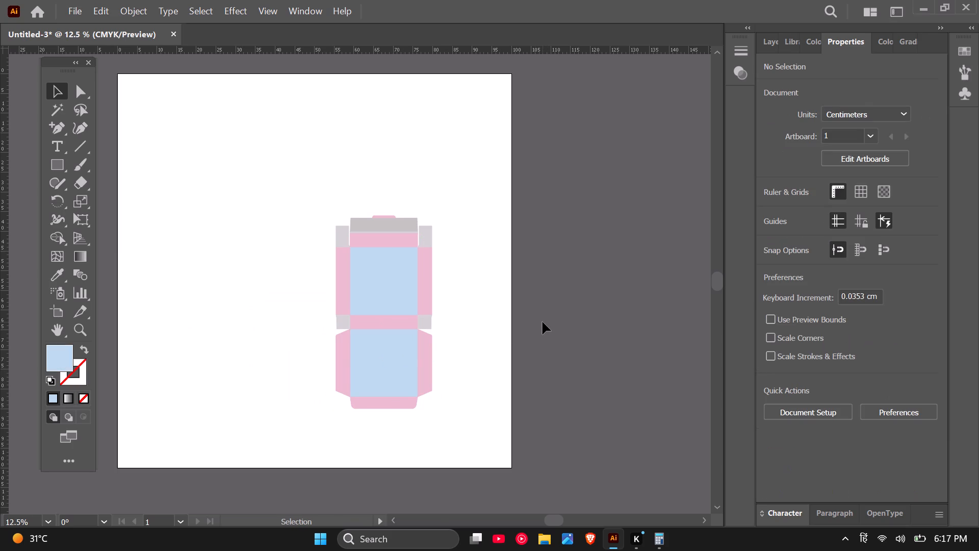
Move the first box layout back beside the second, centred at about X 29.8 cm, Y 51.1 cm, and deselect it.
{"action": "scroll", "coordinate": [429, 363], "scroll_direction": "up", "scroll_amount": 1}
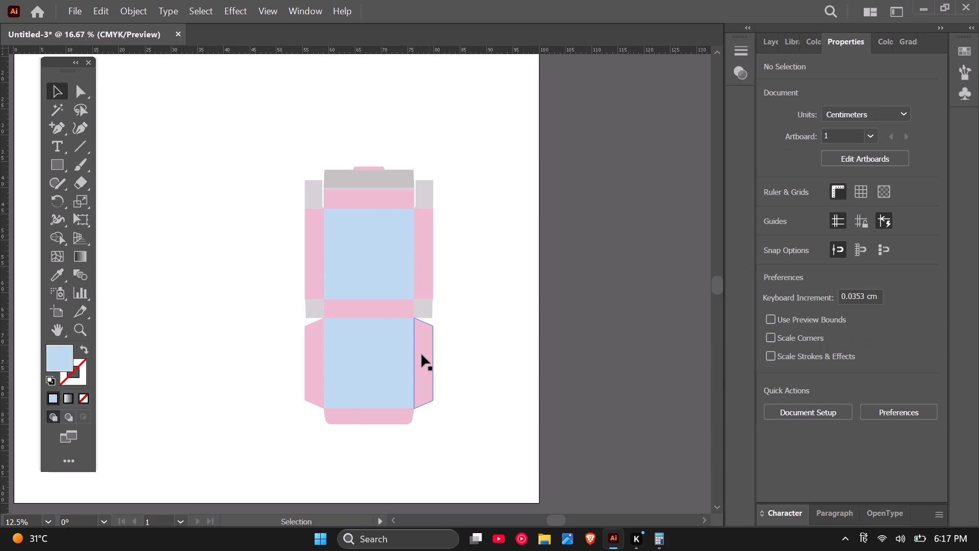
{"action": "left_click_drag", "start_coordinate": [401, 358], "coordinate": [204, 246]}
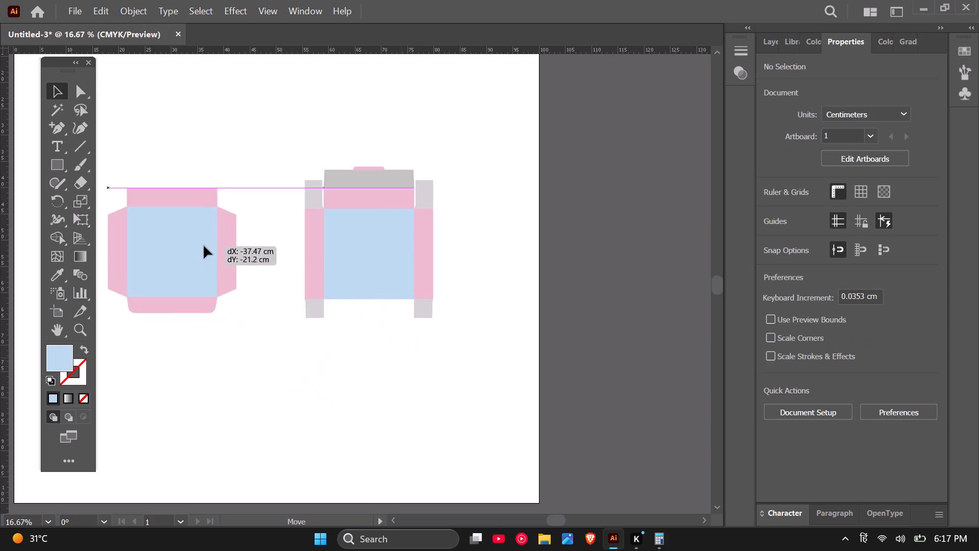
{"action": "left_click_drag", "start_coordinate": [204, 246], "coordinate": [202, 244]}
{"action": "scroll", "coordinate": [451, 304], "scroll_direction": "down", "scroll_amount": 1}
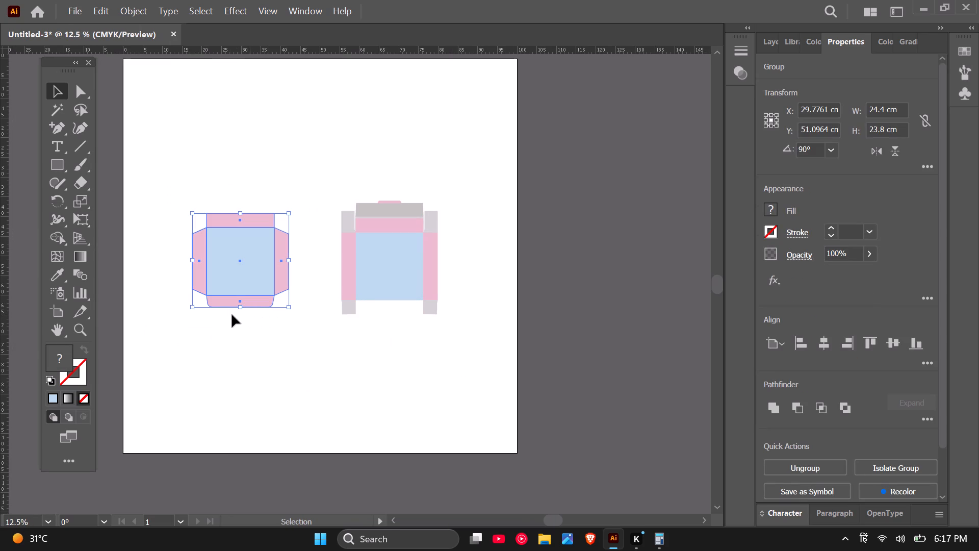
{"action": "left_click", "coordinate": [230, 316]}
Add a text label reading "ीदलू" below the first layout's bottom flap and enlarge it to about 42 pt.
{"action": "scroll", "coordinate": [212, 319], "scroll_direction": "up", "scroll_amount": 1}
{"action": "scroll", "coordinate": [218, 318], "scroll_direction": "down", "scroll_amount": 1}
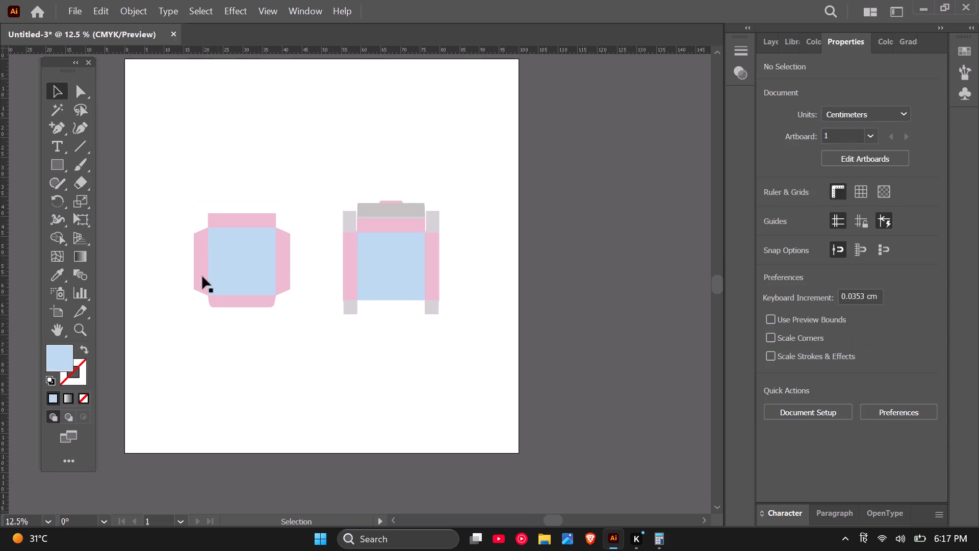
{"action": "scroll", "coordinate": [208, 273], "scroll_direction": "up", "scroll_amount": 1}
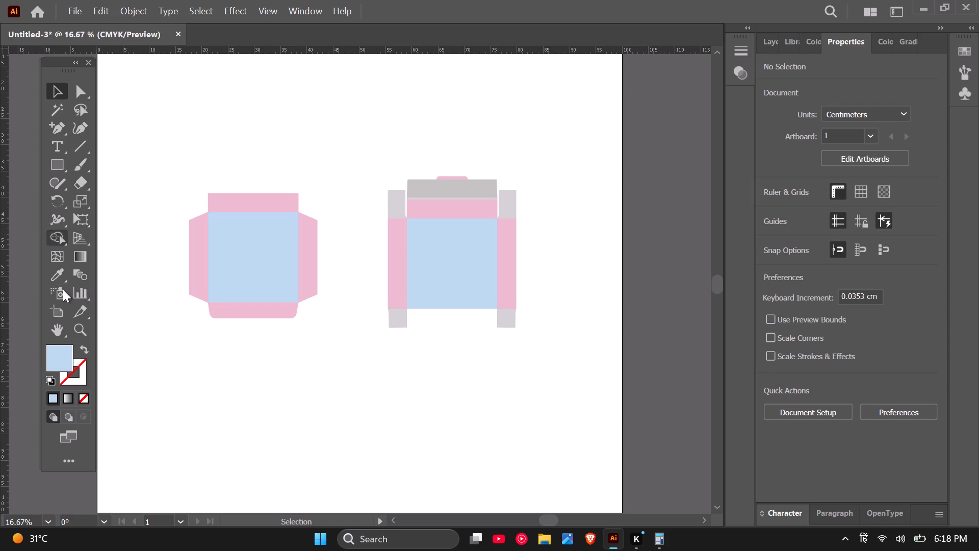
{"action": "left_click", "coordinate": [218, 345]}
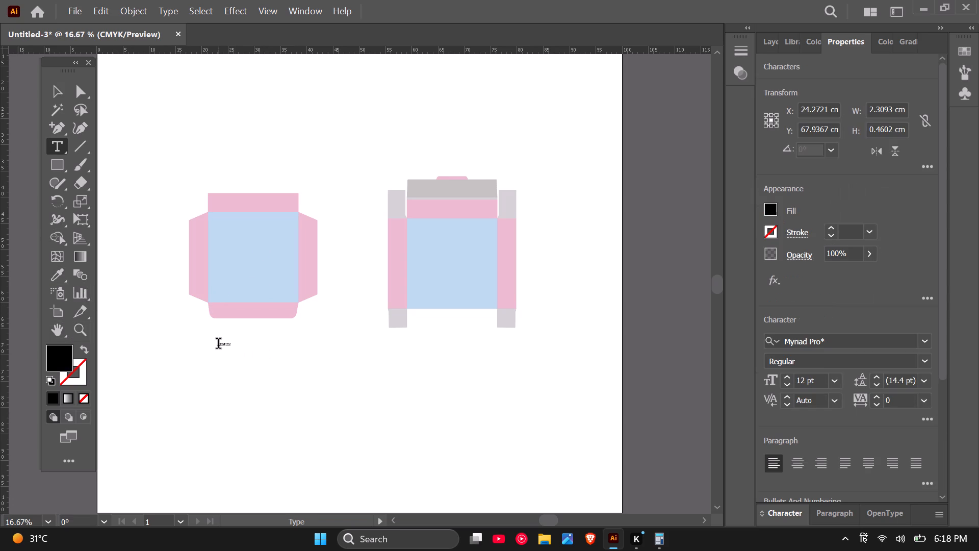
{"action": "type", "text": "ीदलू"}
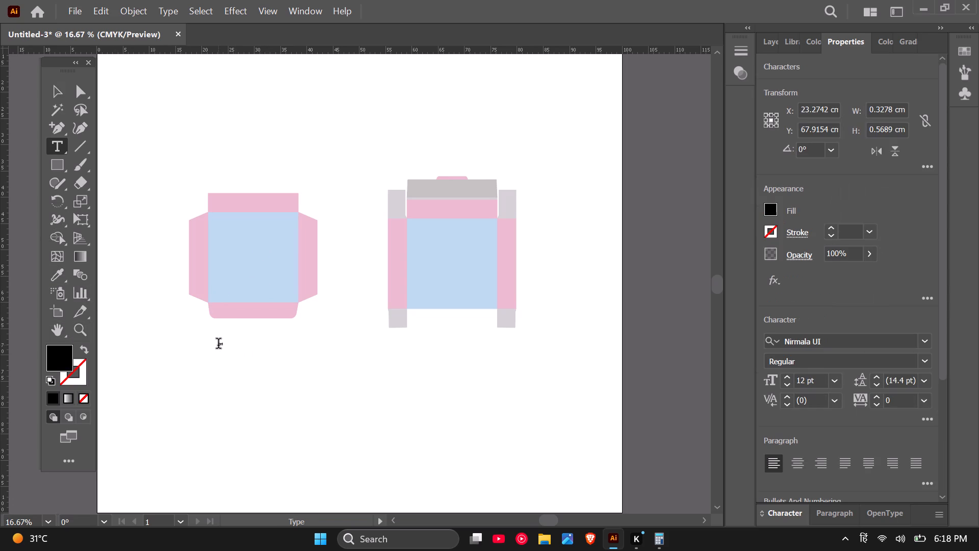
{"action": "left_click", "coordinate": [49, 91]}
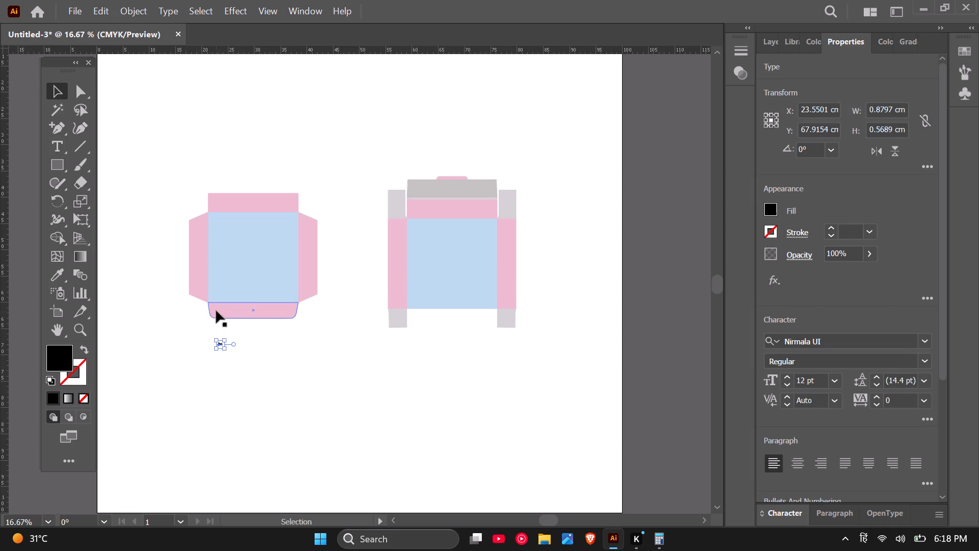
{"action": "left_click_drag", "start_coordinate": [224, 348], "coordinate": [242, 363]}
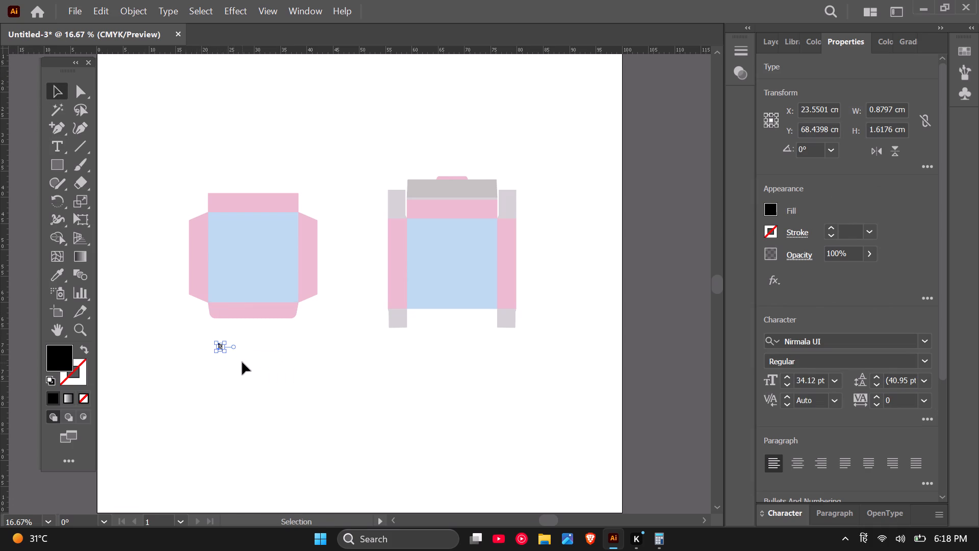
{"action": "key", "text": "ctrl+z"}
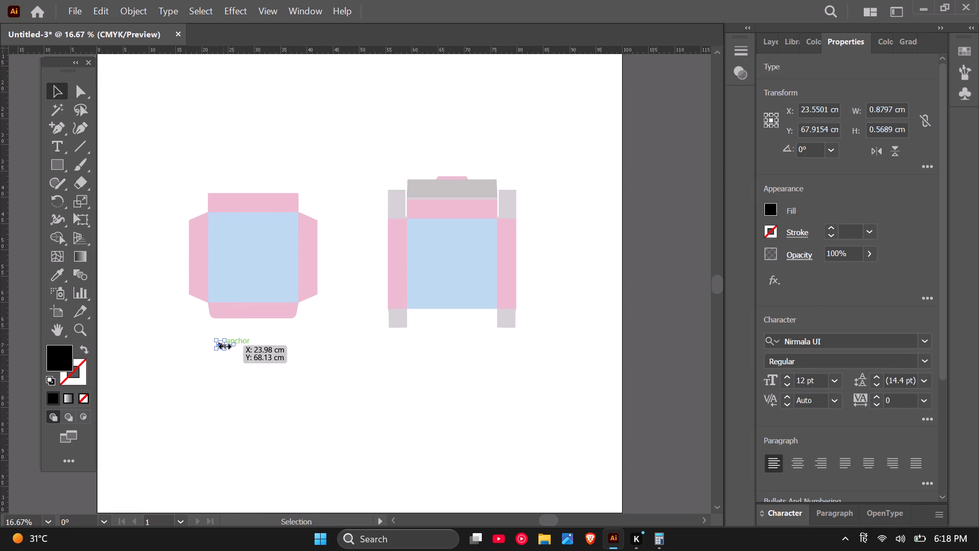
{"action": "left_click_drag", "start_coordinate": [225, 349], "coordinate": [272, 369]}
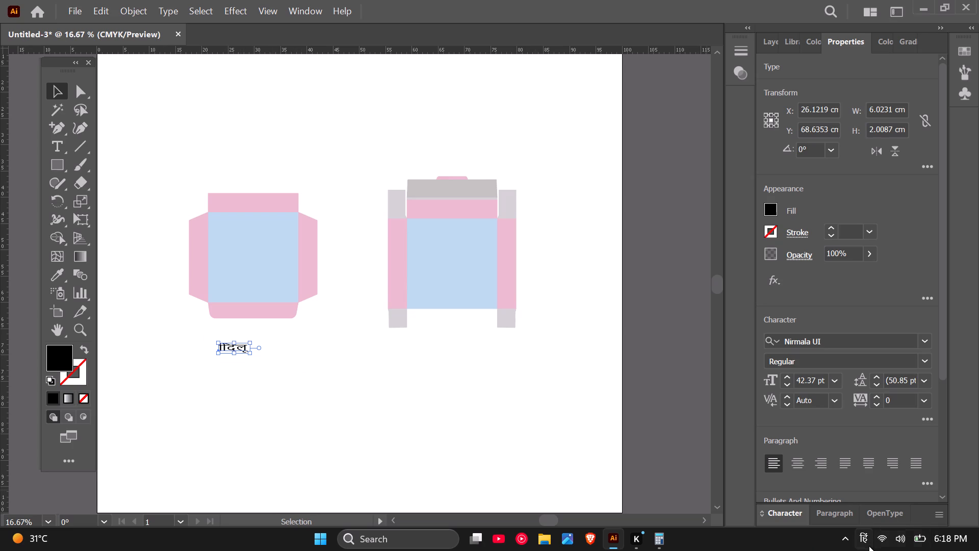
Switch to the Windows language settings, remove Hindi from the preferred languages, and return to the drawing.
{"action": "left_click", "coordinate": [869, 546]}
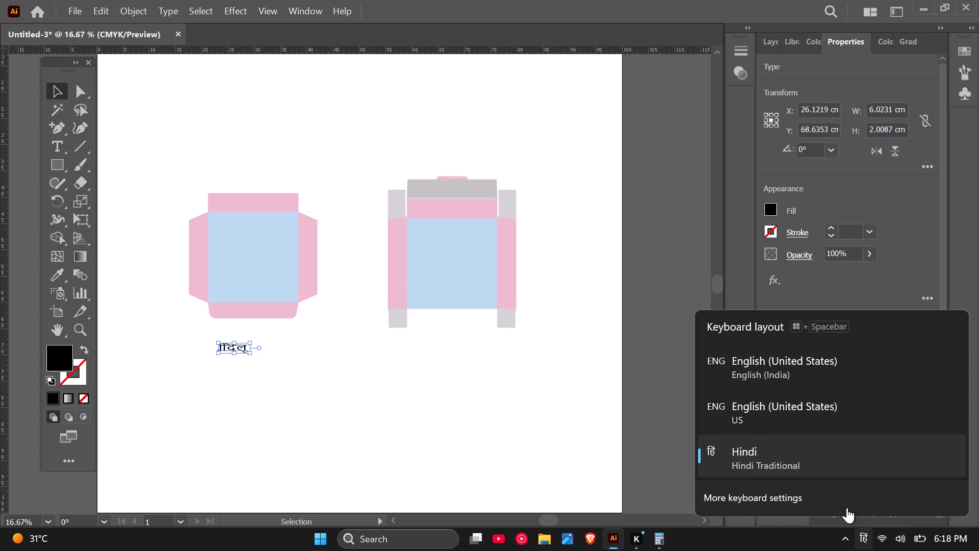
{"action": "left_click", "coordinate": [847, 508]}
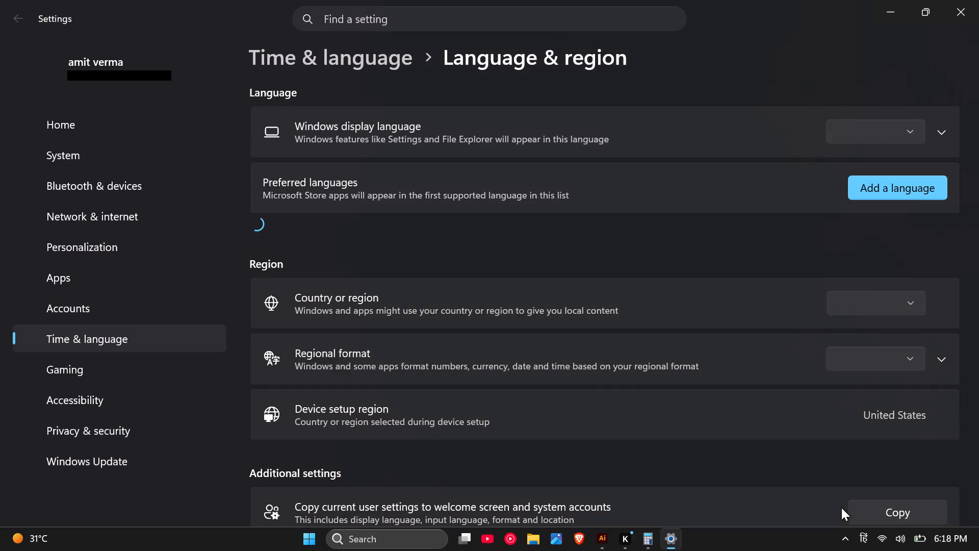
{"action": "left_click", "coordinate": [931, 304]}
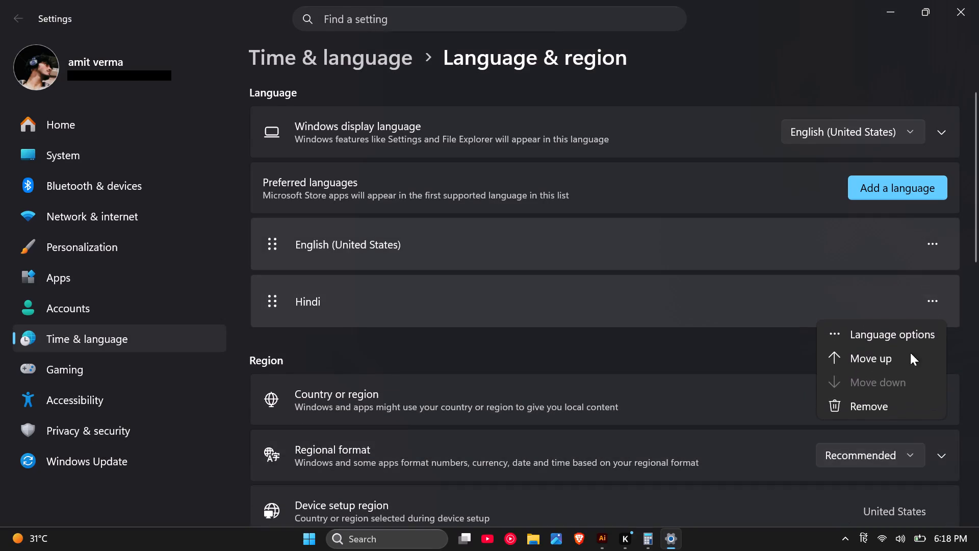
{"action": "left_click", "coordinate": [898, 398]}
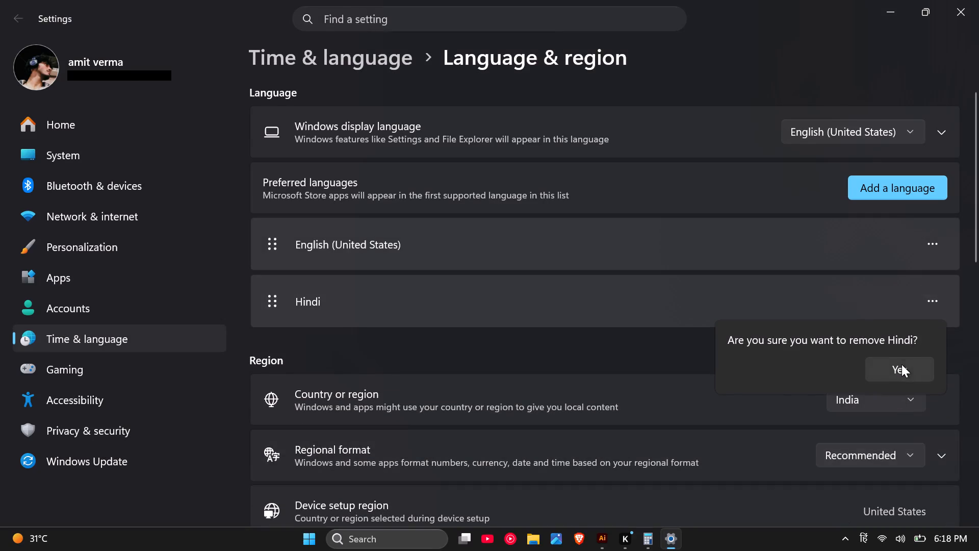
{"action": "left_click", "coordinate": [901, 364]}
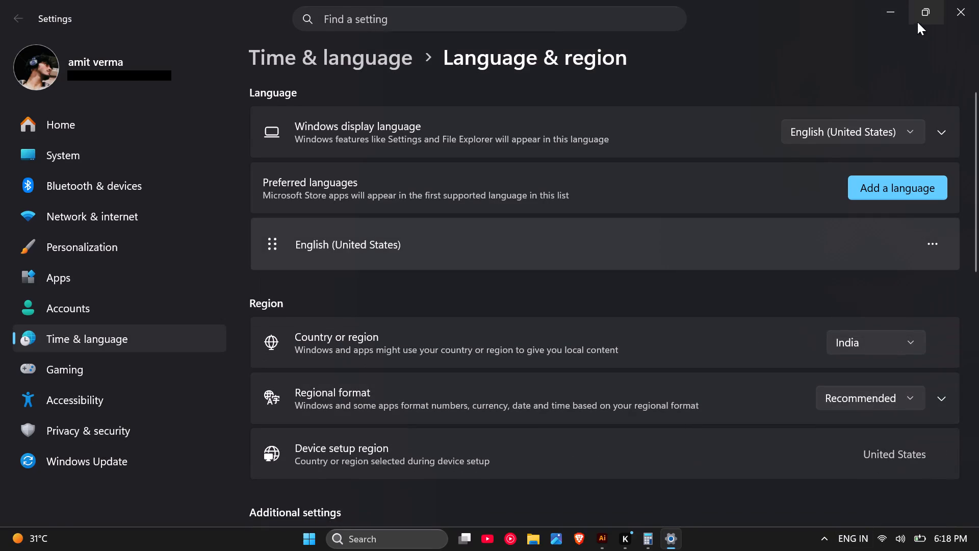
{"action": "left_click", "coordinate": [903, 15]}
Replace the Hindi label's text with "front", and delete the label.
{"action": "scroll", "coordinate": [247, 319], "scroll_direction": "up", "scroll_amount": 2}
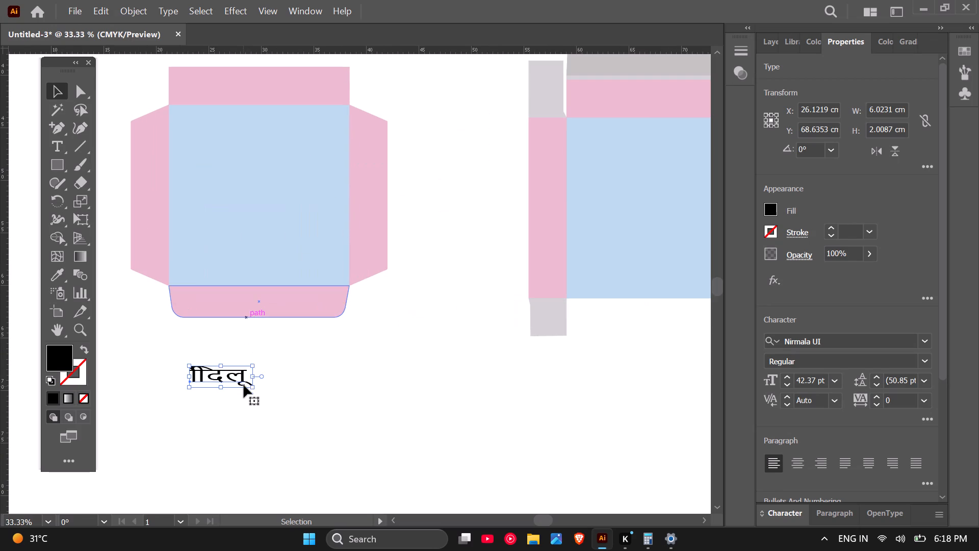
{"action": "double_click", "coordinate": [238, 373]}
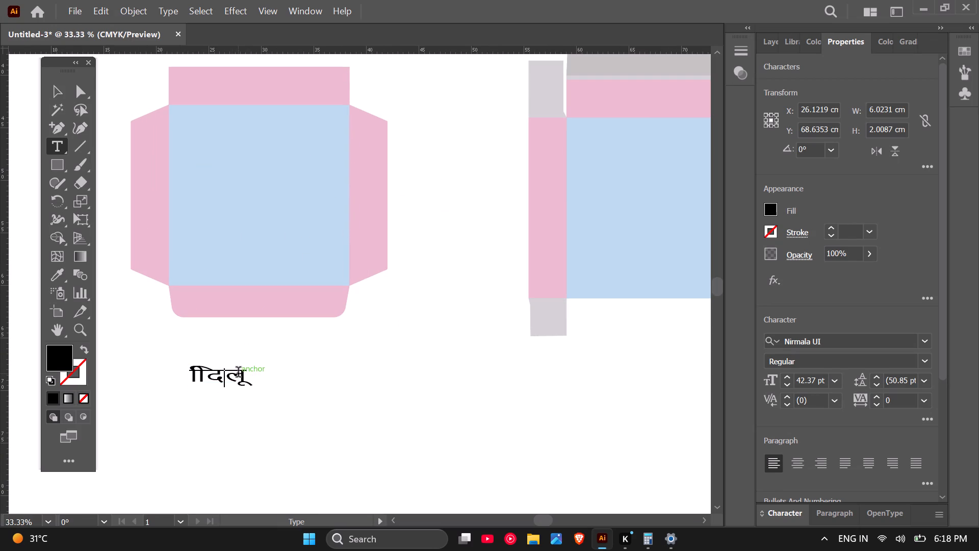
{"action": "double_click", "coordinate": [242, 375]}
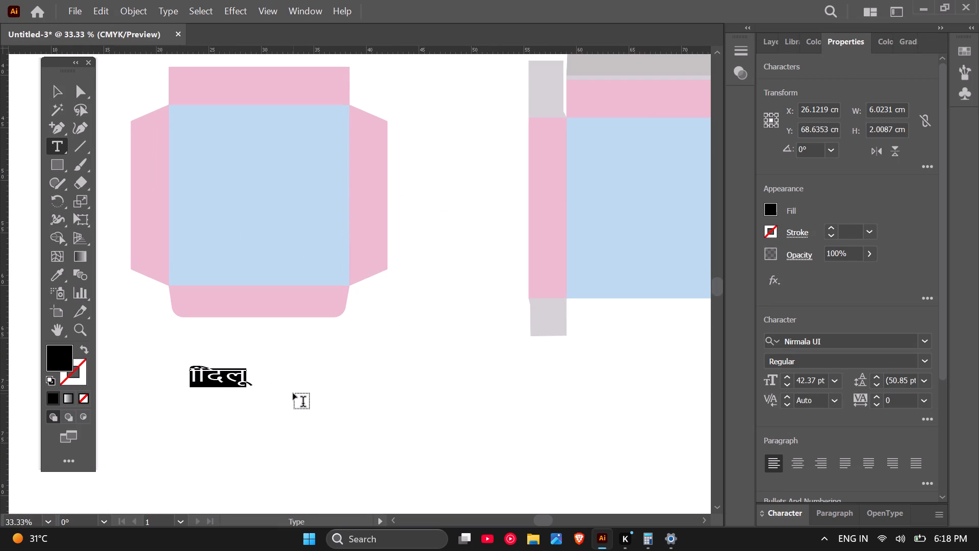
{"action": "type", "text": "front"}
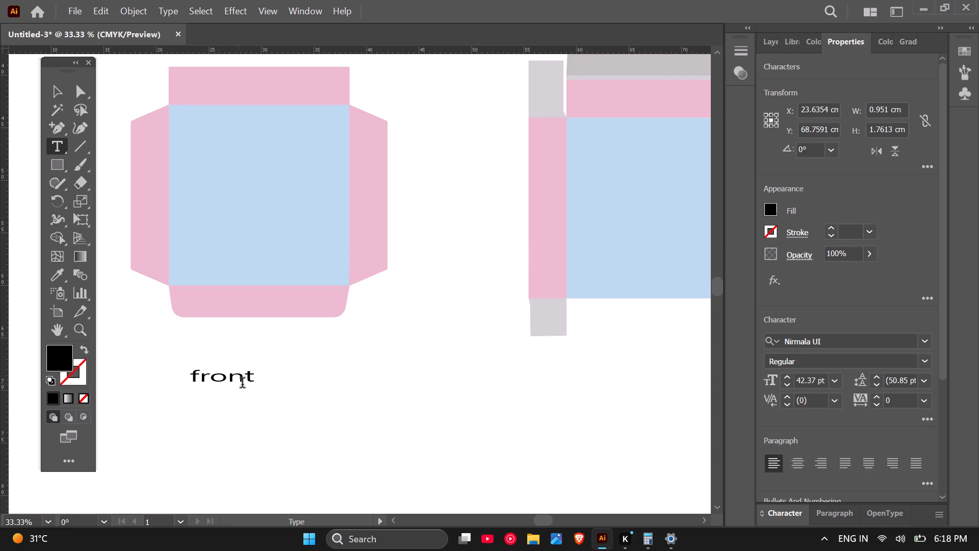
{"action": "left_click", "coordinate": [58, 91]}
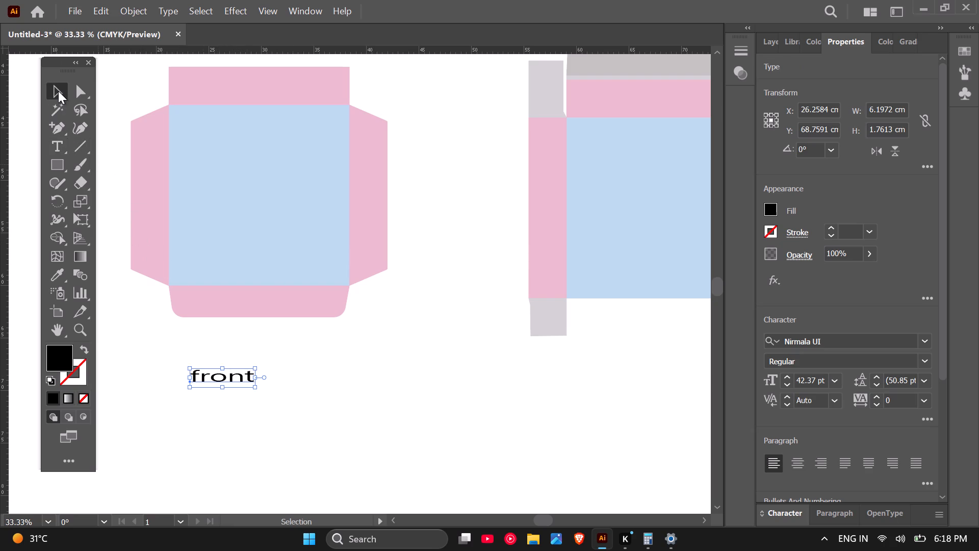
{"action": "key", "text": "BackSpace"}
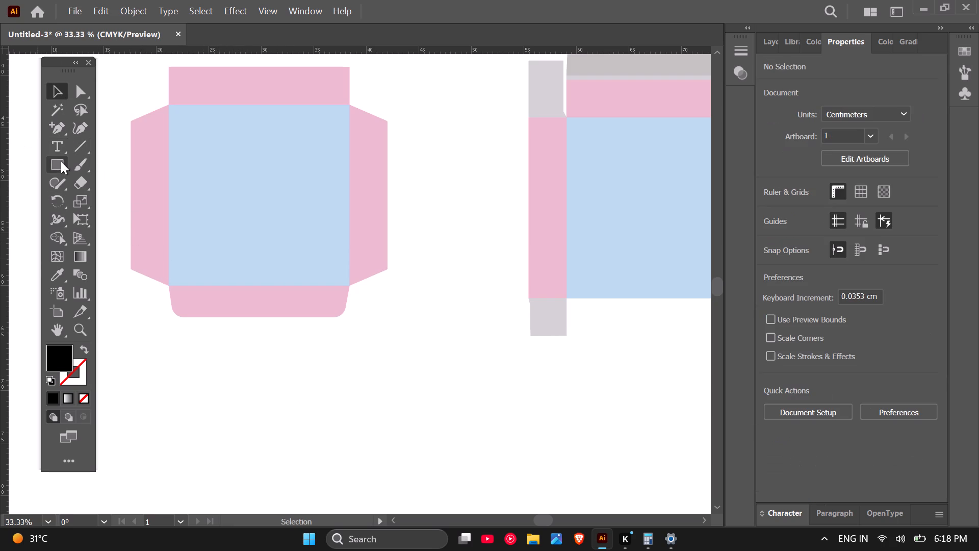
Add a new text label "FRONT" below the first layout's bottom flap and enlarge it to about 52 pt.
{"action": "left_click", "coordinate": [60, 149]}
{"action": "left_click", "coordinate": [201, 363]}
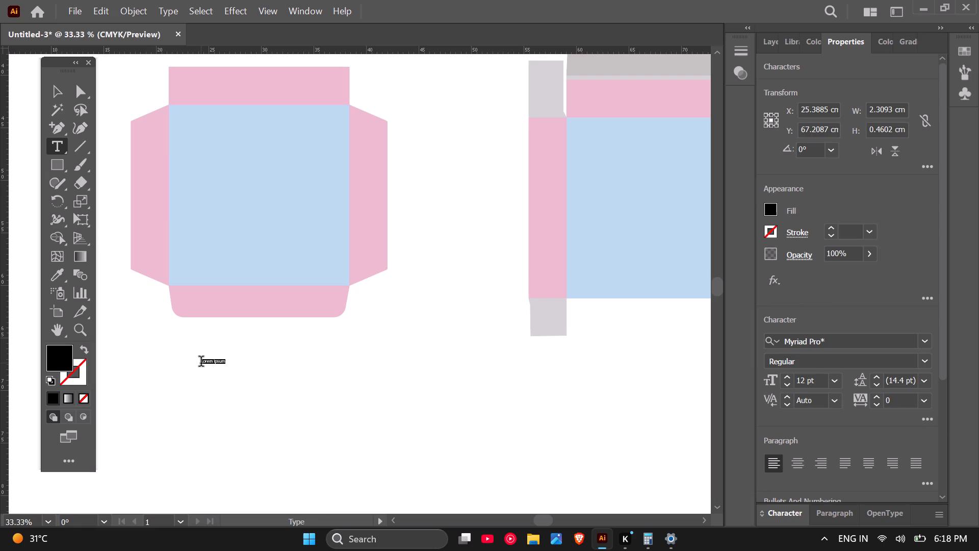
{"action": "type", "text": "FRONT"}
{"action": "left_click", "coordinate": [57, 90]}
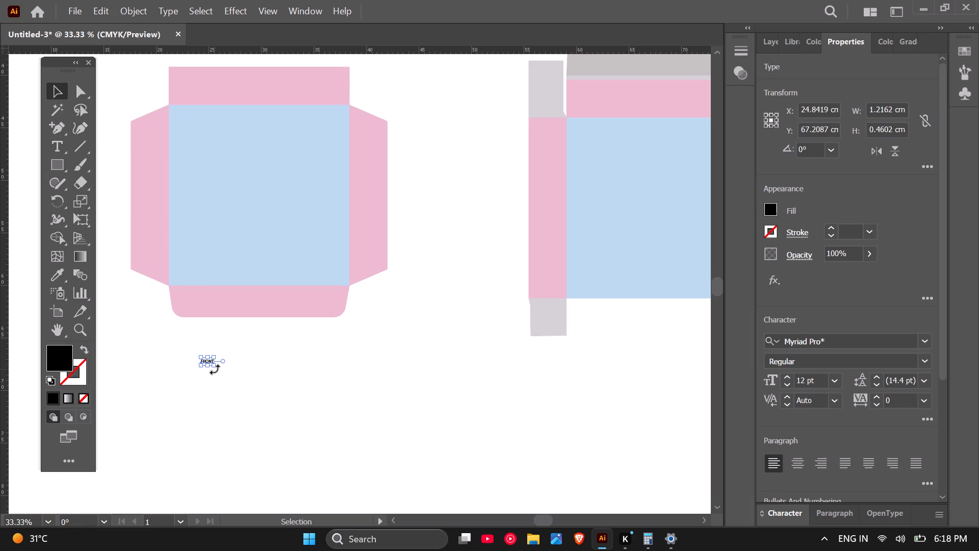
{"action": "left_click_drag", "start_coordinate": [215, 368], "coordinate": [228, 373]}
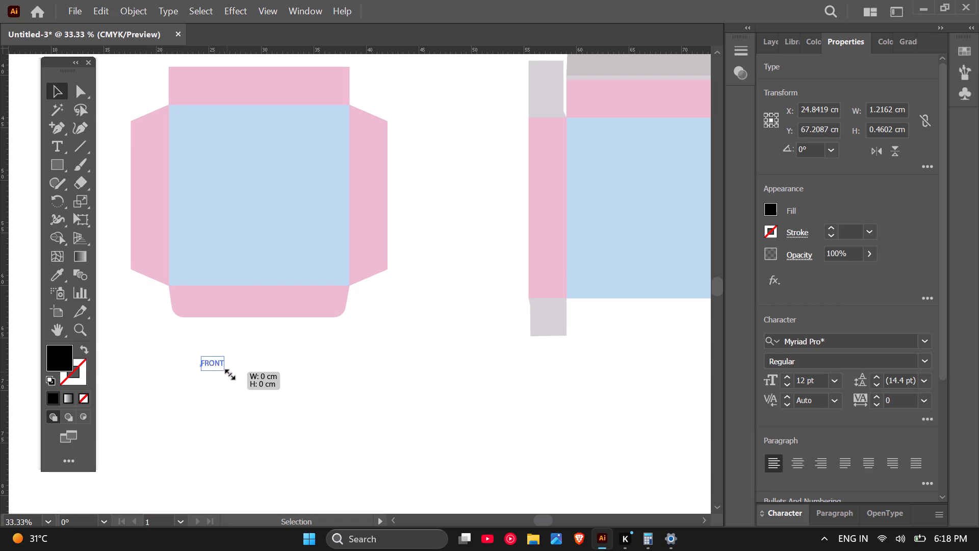
{"action": "left_click_drag", "start_coordinate": [228, 373], "coordinate": [295, 393]}
Move the FRONT label closer beneath the first layout's bottom flap, centred at about X 29.1 cm, Y 66.7 cm.
{"action": "scroll", "coordinate": [235, 385], "scroll_direction": "up", "scroll_amount": 1}
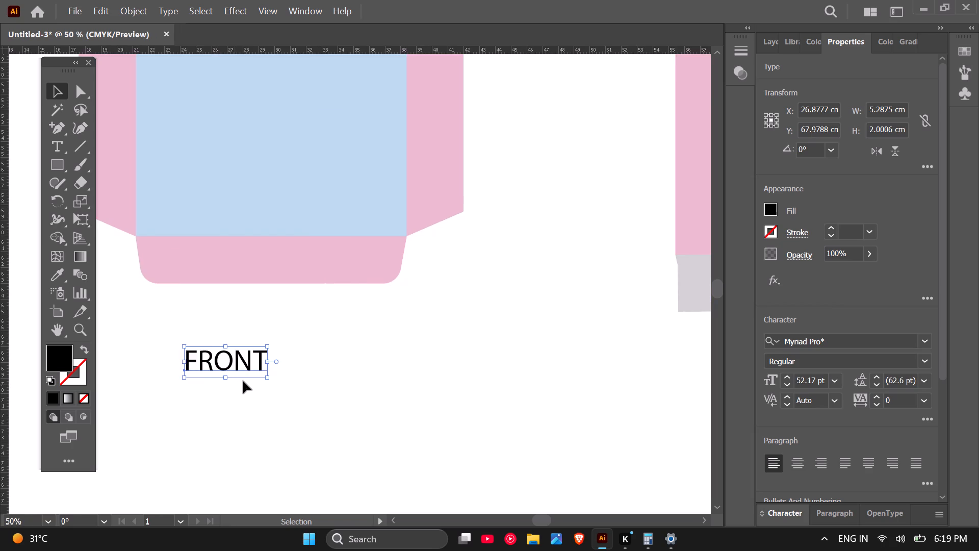
{"action": "scroll", "coordinate": [245, 378], "scroll_direction": "down", "scroll_amount": 1}
{"action": "left_click_drag", "start_coordinate": [243, 367], "coordinate": [263, 338]}
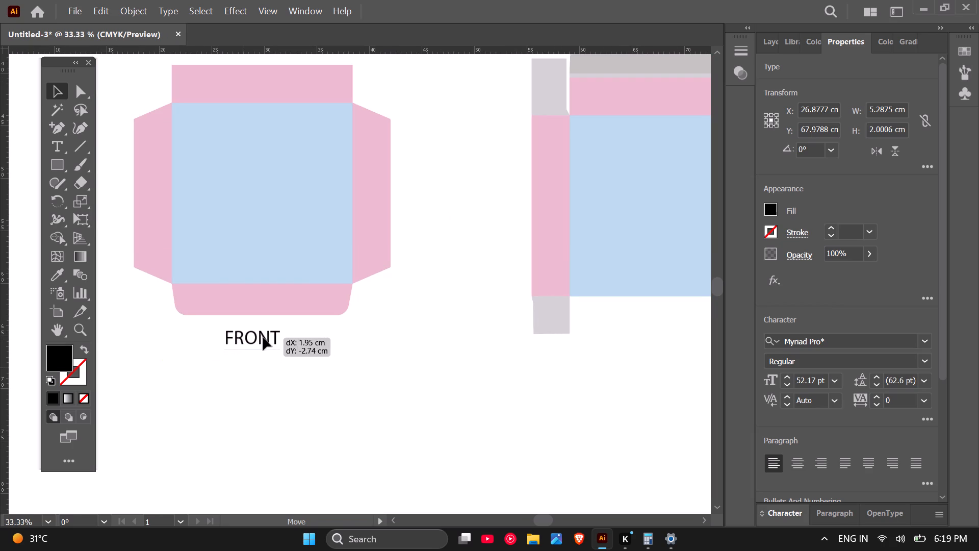
{"action": "left_click_drag", "start_coordinate": [263, 338], "coordinate": [278, 337]}
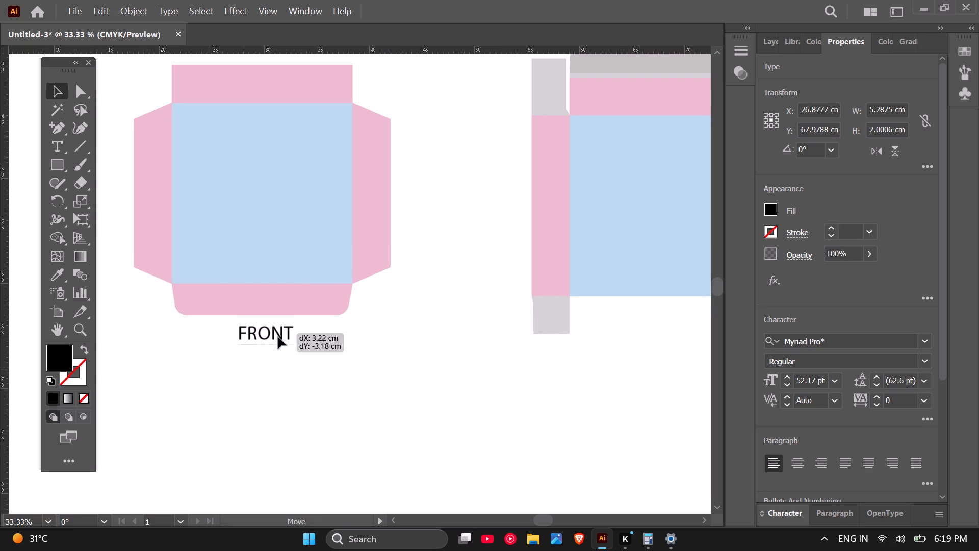
{"action": "left_click_drag", "start_coordinate": [278, 337], "coordinate": [272, 355]}
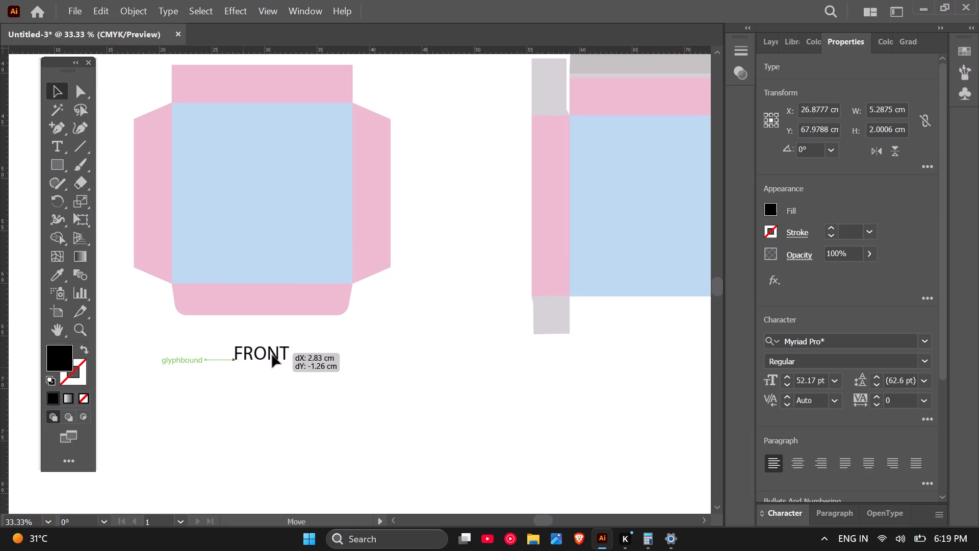
{"action": "left_click_drag", "start_coordinate": [272, 355], "coordinate": [266, 355]}
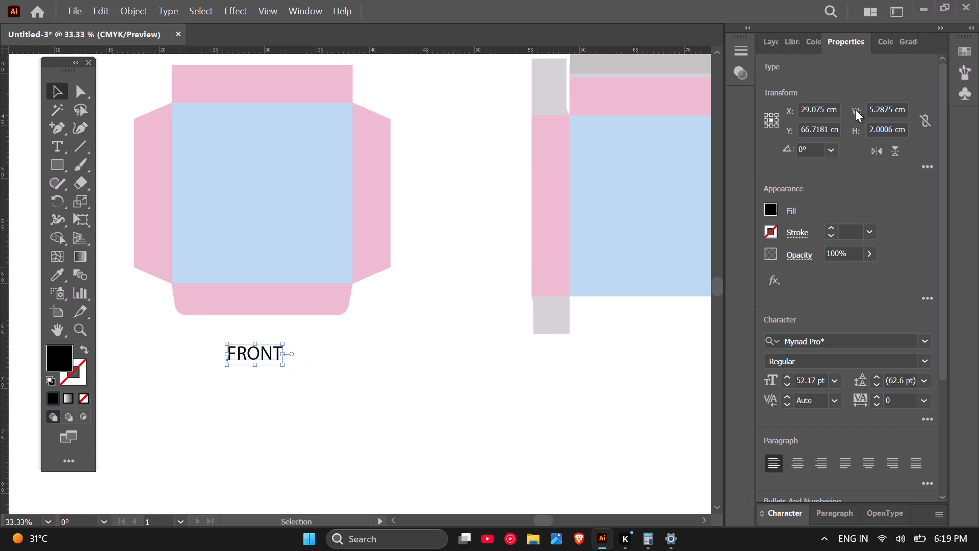
Set the FRONT label's font to Cascadia Mono Bold.
{"action": "left_click", "coordinate": [927, 364]}
{"action": "left_click", "coordinate": [865, 393]}
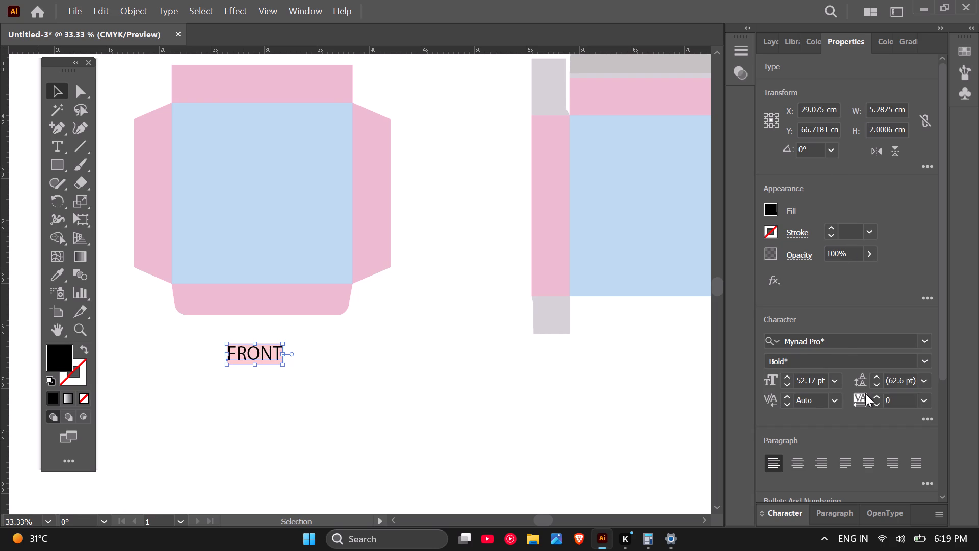
{"action": "left_click", "coordinate": [921, 340]}
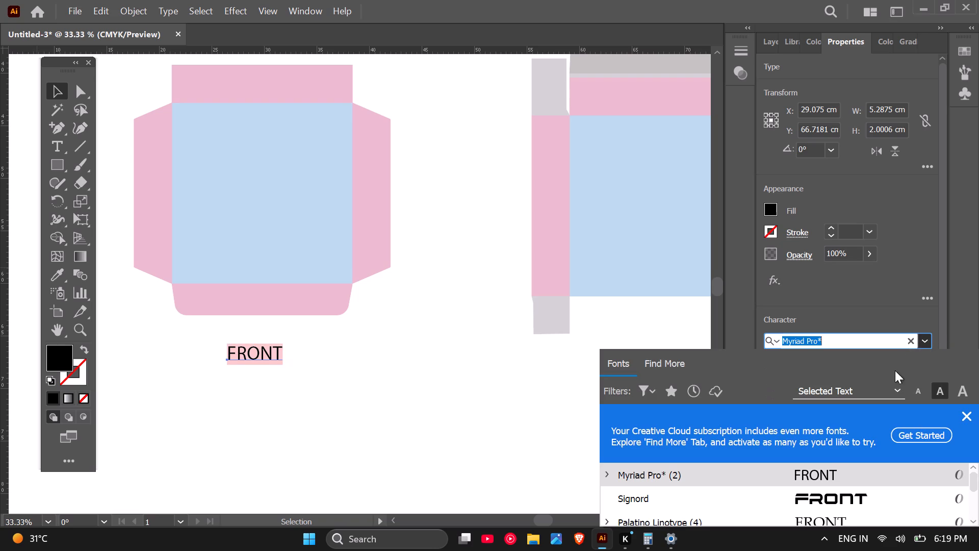
{"action": "scroll", "coordinate": [832, 480], "scroll_direction": "down", "scroll_amount": 1}
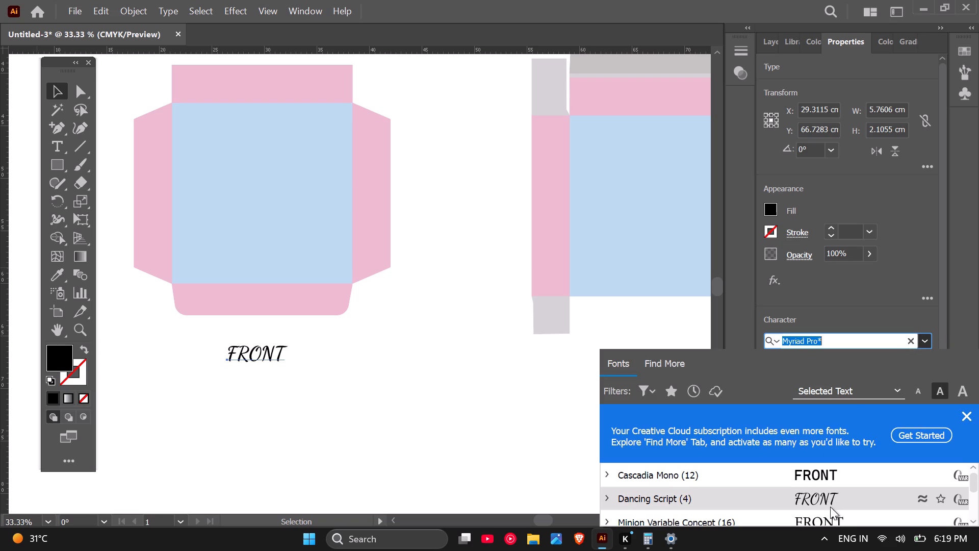
{"action": "left_click", "coordinate": [836, 474]}
Centre the FRONT label and the first box layout horizontally on each other.
{"action": "scroll", "coordinate": [231, 380], "scroll_direction": "down", "scroll_amount": 2}
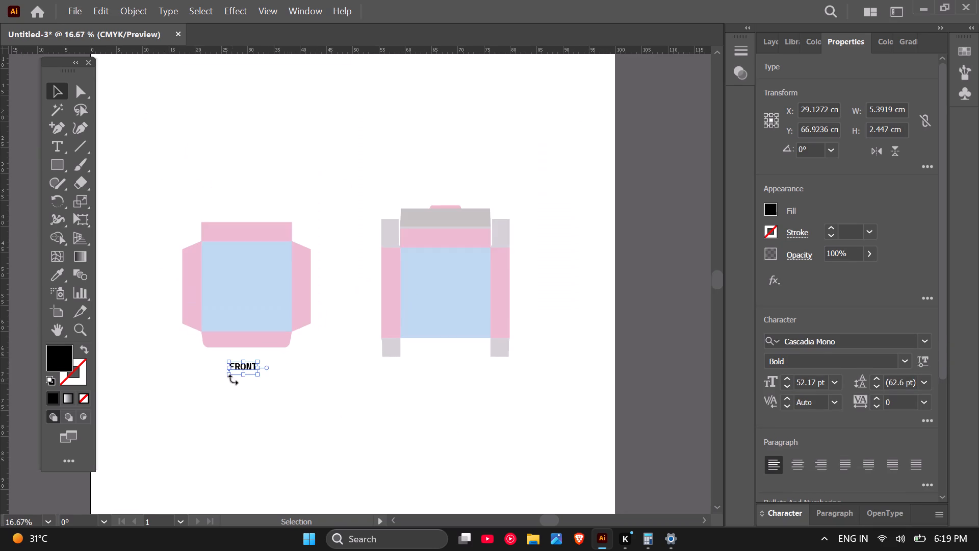
{"action": "scroll", "coordinate": [403, 368], "scroll_direction": "up", "scroll_amount": 2}
{"action": "scroll", "coordinate": [318, 382], "scroll_direction": "down", "scroll_amount": 1}
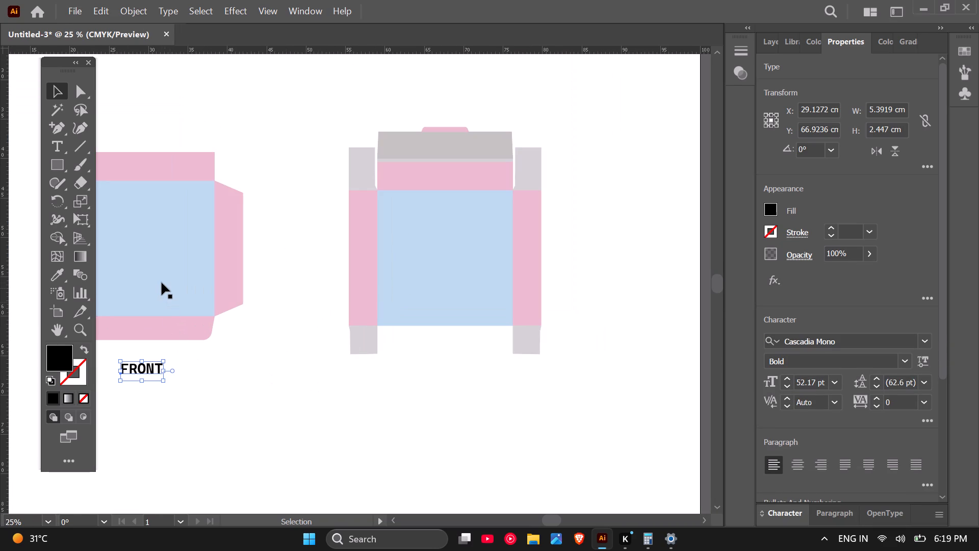
{"action": "left_click", "coordinate": [162, 283], "text": "shift"}
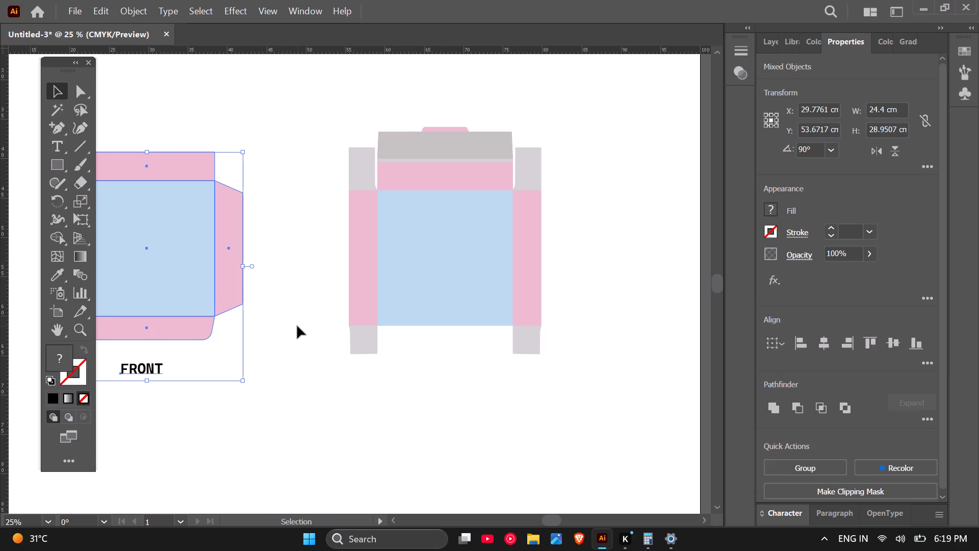
{"action": "scroll", "coordinate": [298, 325], "scroll_direction": "down", "scroll_amount": 1}
{"action": "left_click", "coordinate": [821, 342]}
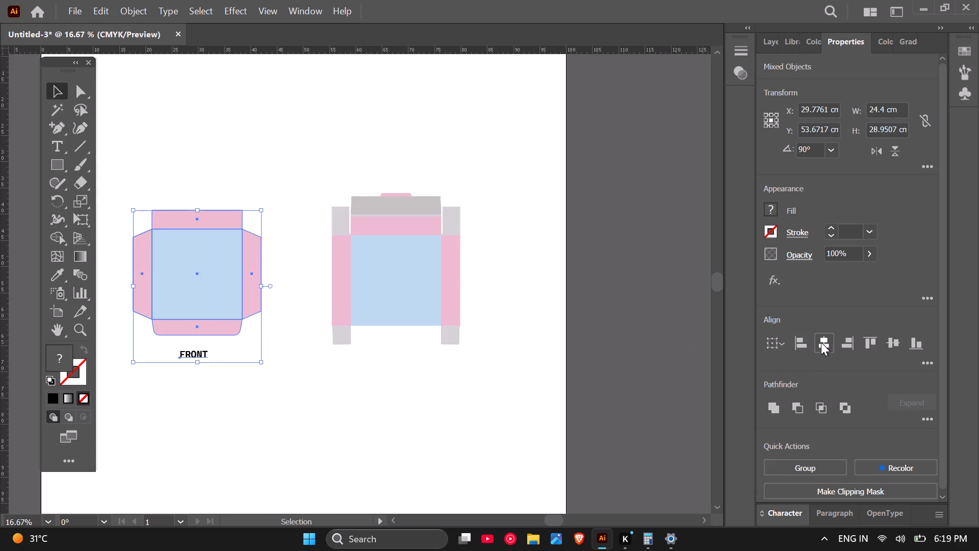
{"action": "left_click", "coordinate": [609, 390]}
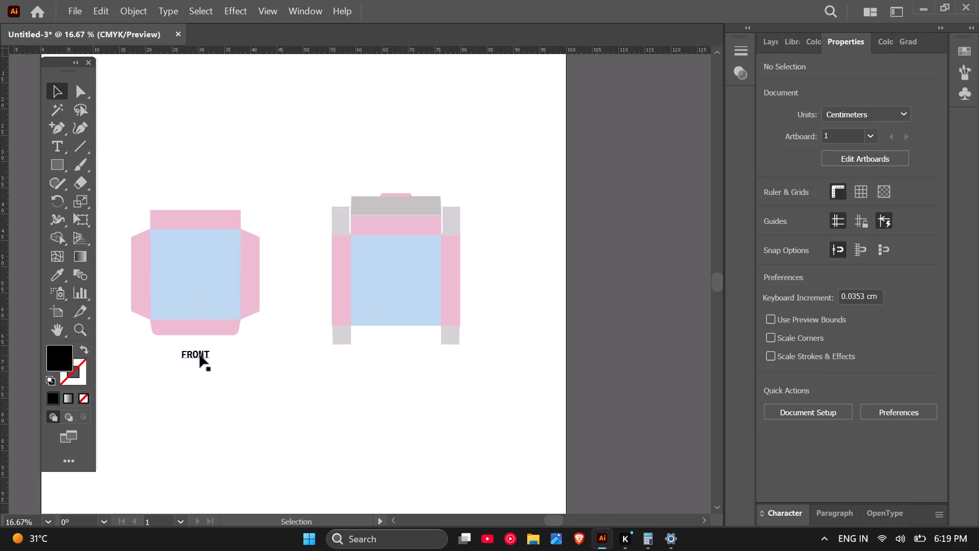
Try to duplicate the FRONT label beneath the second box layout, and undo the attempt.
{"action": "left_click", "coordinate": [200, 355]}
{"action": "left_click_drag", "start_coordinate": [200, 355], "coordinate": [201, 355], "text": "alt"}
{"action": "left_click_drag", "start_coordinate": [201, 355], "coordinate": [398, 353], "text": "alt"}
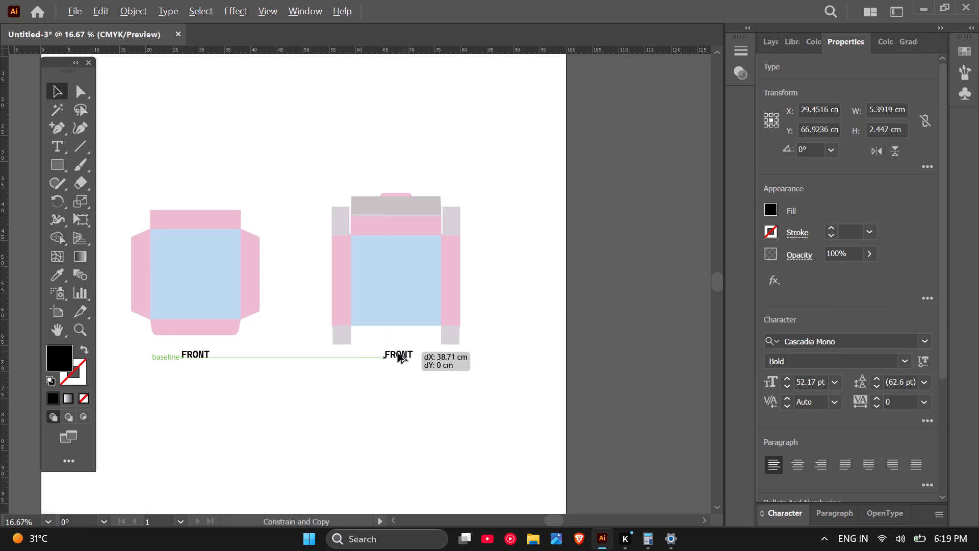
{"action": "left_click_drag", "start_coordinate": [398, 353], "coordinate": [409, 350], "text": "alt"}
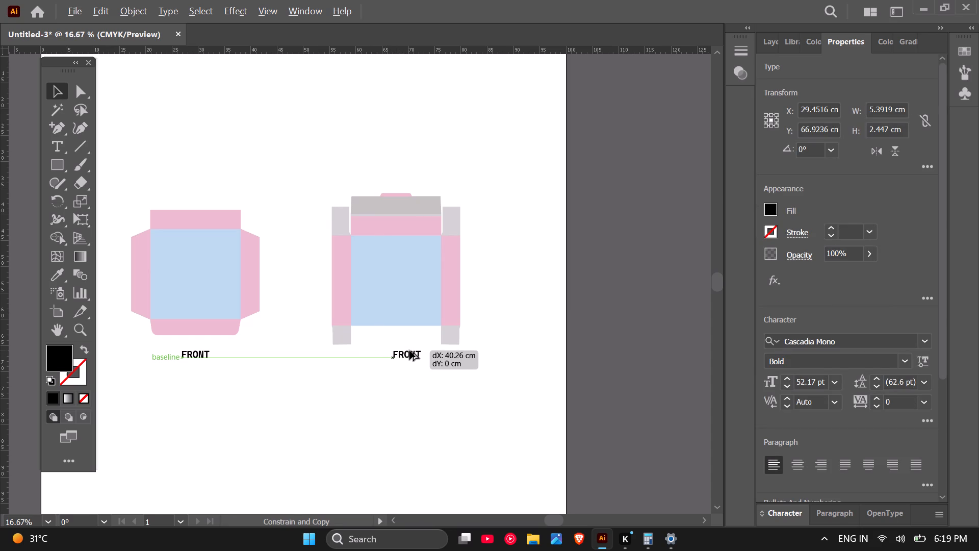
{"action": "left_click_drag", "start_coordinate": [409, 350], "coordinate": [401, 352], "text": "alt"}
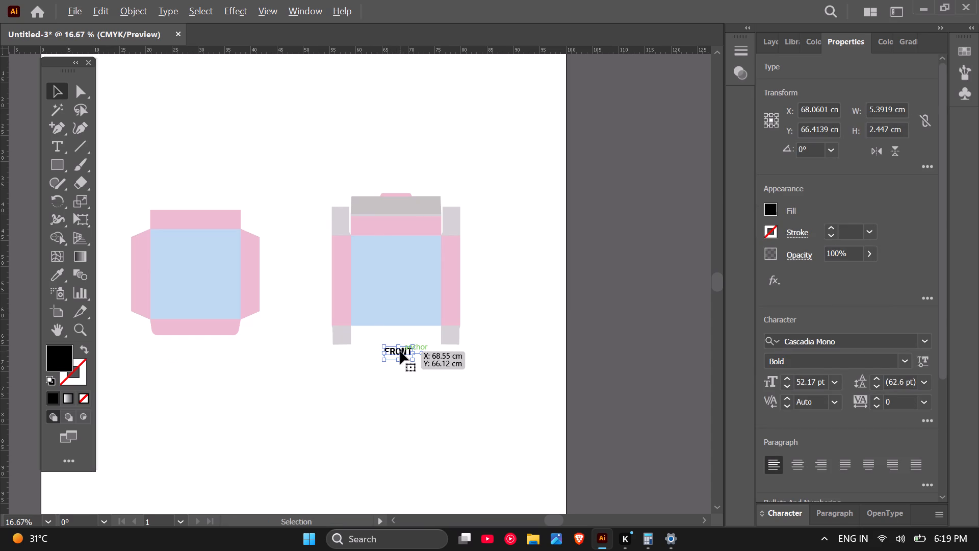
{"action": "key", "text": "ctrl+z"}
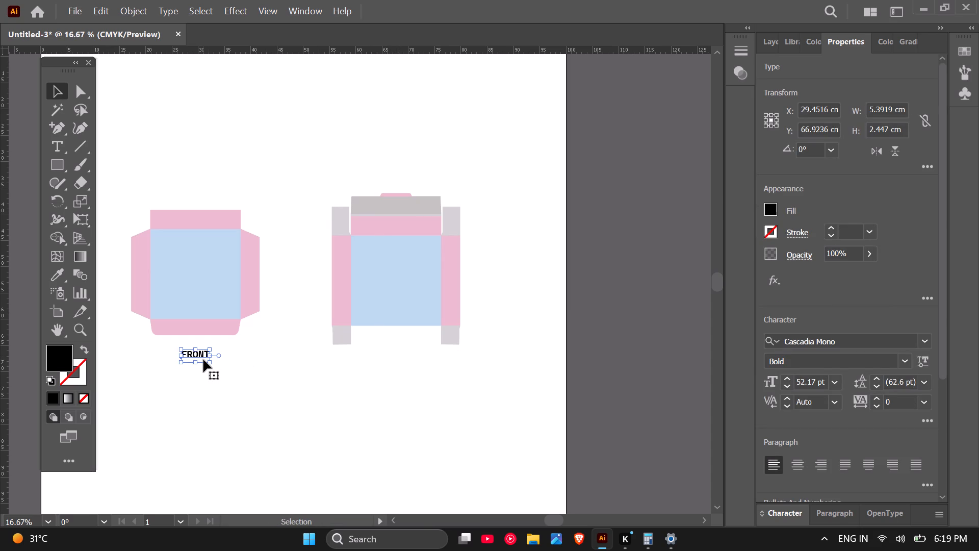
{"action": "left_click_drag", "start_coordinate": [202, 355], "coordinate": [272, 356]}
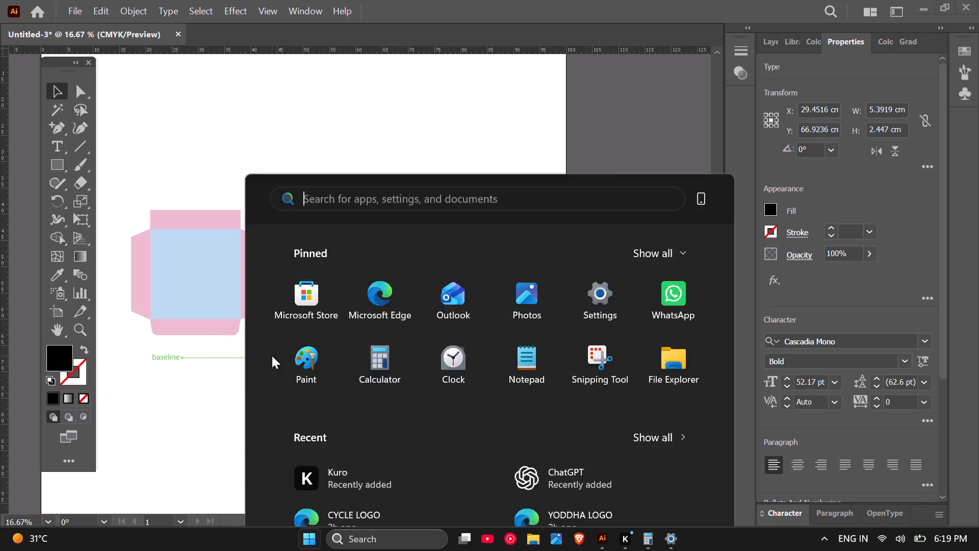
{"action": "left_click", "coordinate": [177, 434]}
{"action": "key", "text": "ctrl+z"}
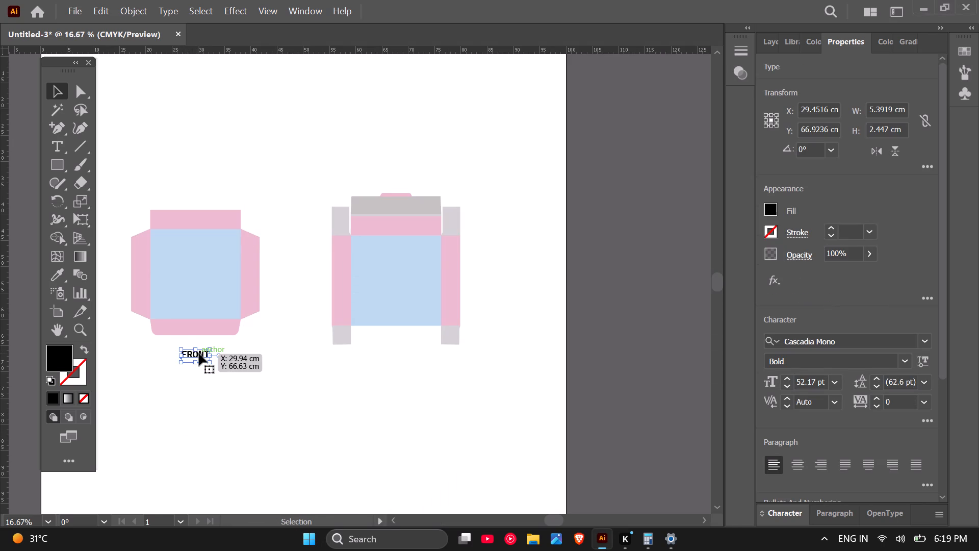
Duplicate the FRONT label straight across to beneath the second box layout, and centre the copy and that layout horizontally on each other.
{"action": "left_click_drag", "start_coordinate": [199, 354], "coordinate": [395, 354], "text": "alt"}
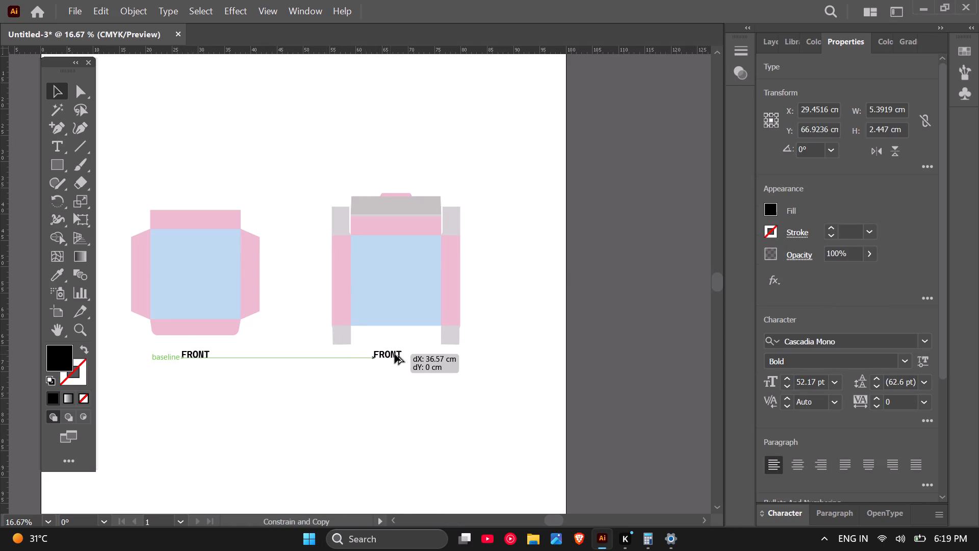
{"action": "left_click_drag", "start_coordinate": [395, 354], "coordinate": [404, 354], "text": "alt"}
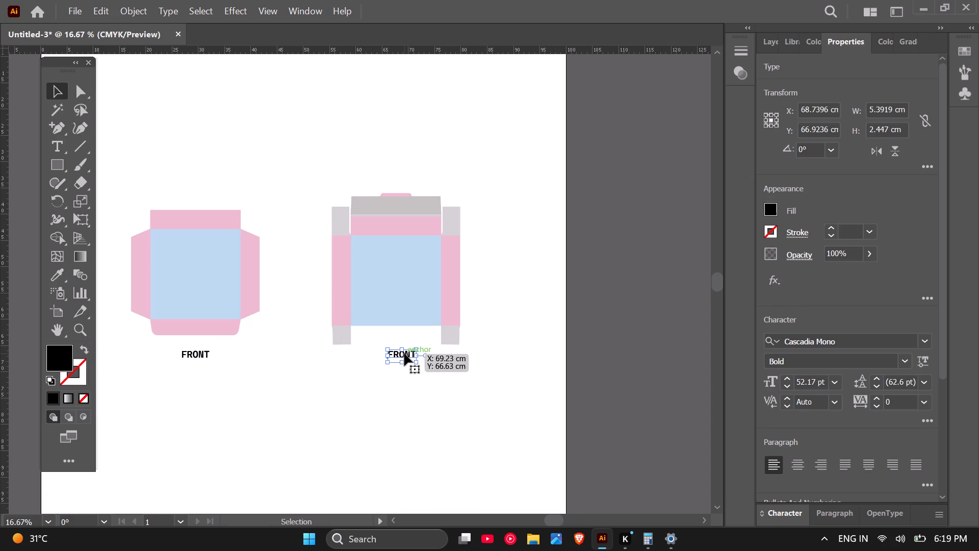
{"action": "left_click", "coordinate": [425, 313], "text": "shift"}
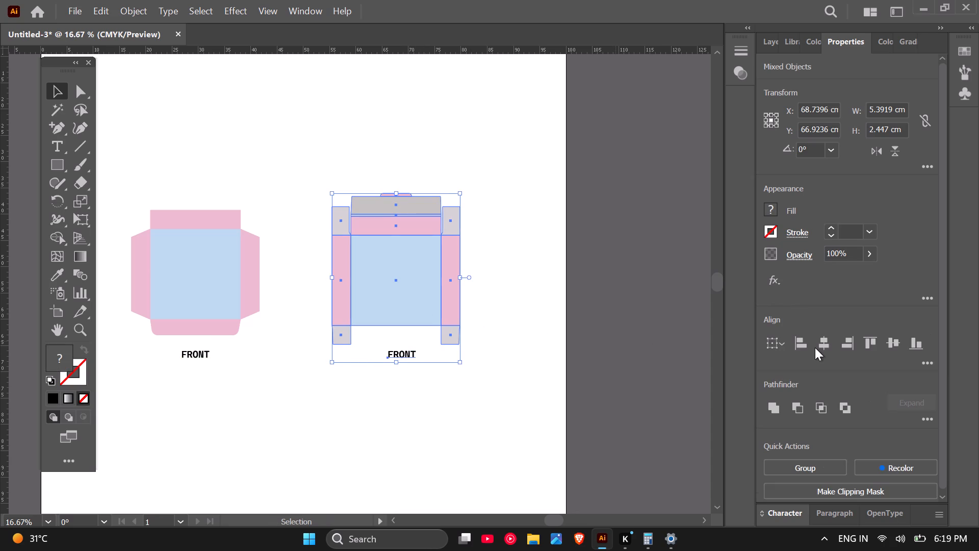
{"action": "left_click", "coordinate": [815, 347]}
{"action": "left_click", "coordinate": [673, 403]}
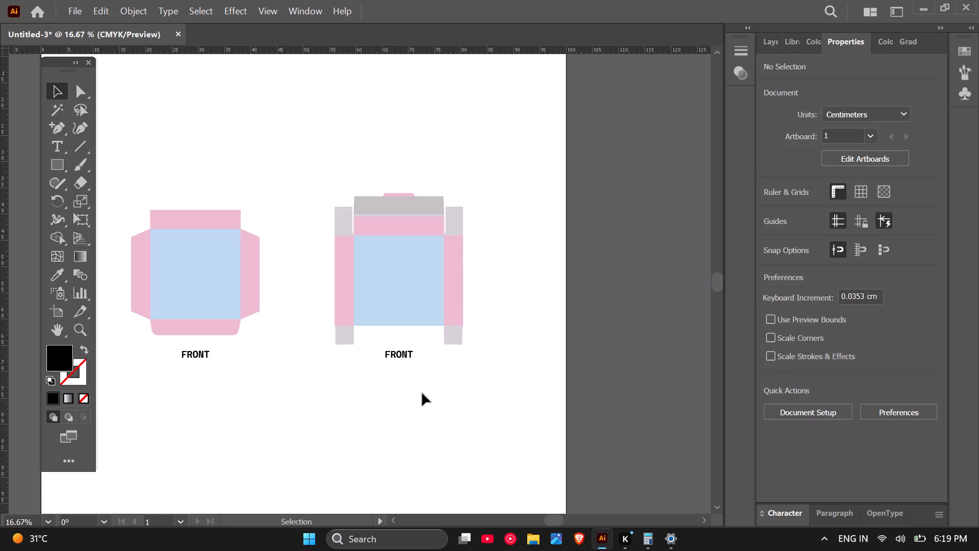
Replace the text of the label beneath the second box layout with BACK in capitals.
{"action": "double_click", "coordinate": [407, 357]}
{"action": "left_click", "coordinate": [407, 356]}
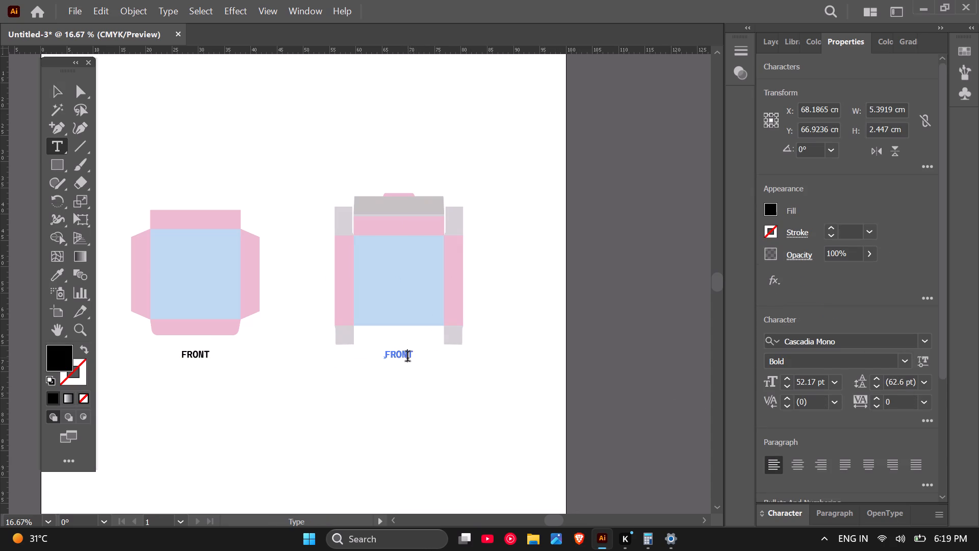
{"action": "double_click", "coordinate": [407, 358]}
{"action": "type", "text": "back"}
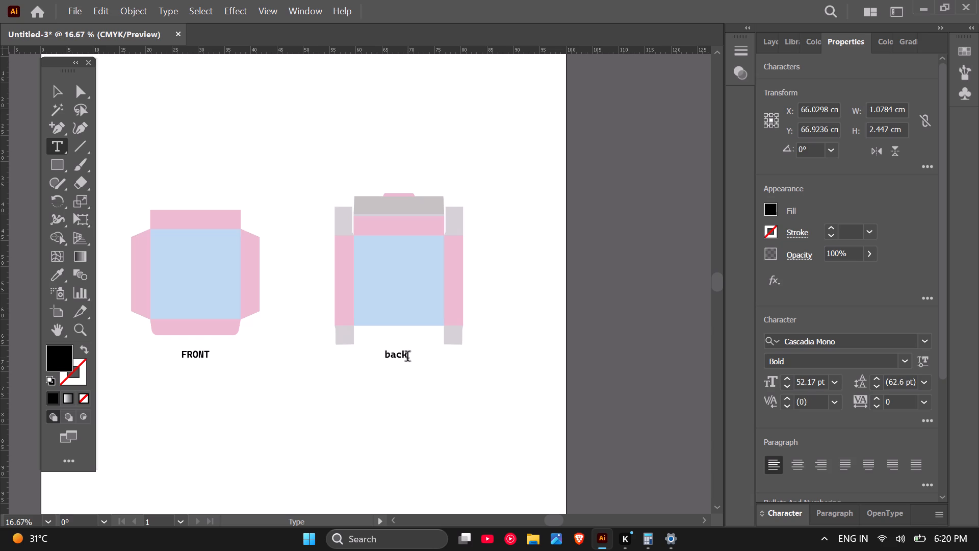
{"action": "double_click", "coordinate": [407, 358]}
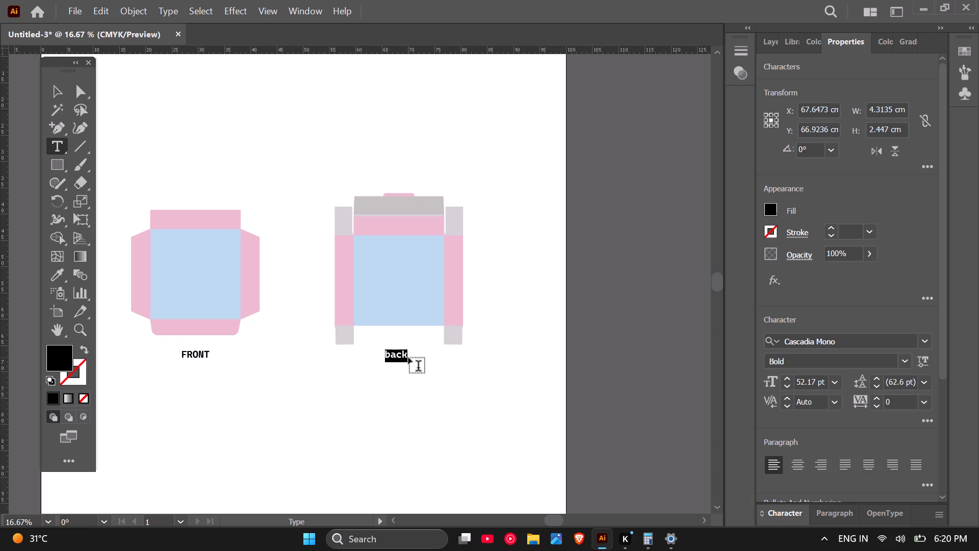
{"action": "type", "text": "back"}
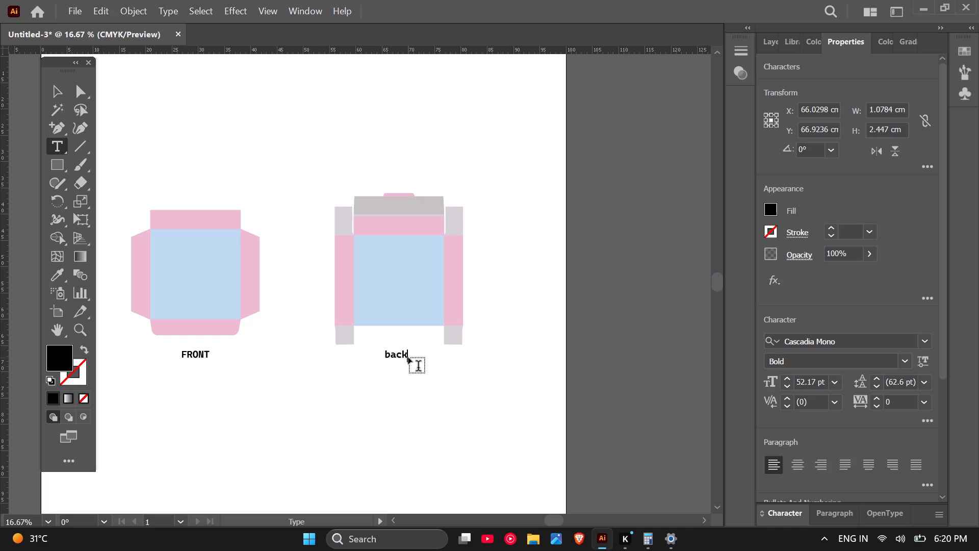
{"action": "key", "text": "BackSpace"}
{"action": "key", "text": "BackSpace"}
{"action": "key", "text": "BackSpace"}
{"action": "key", "text": "BackSpace"}
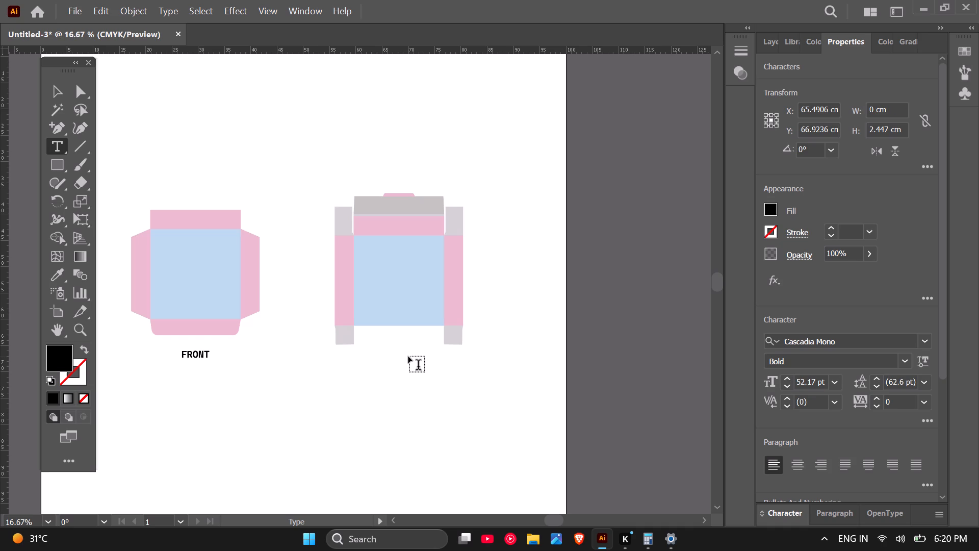
{"action": "key", "text": "b"}
{"action": "type", "text": "ACK"}
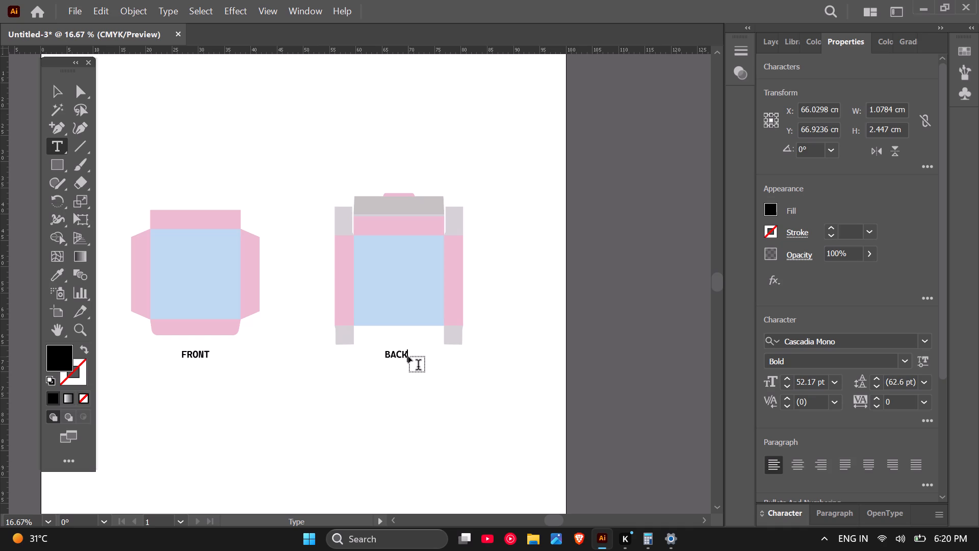
{"action": "left_click", "coordinate": [46, 92]}
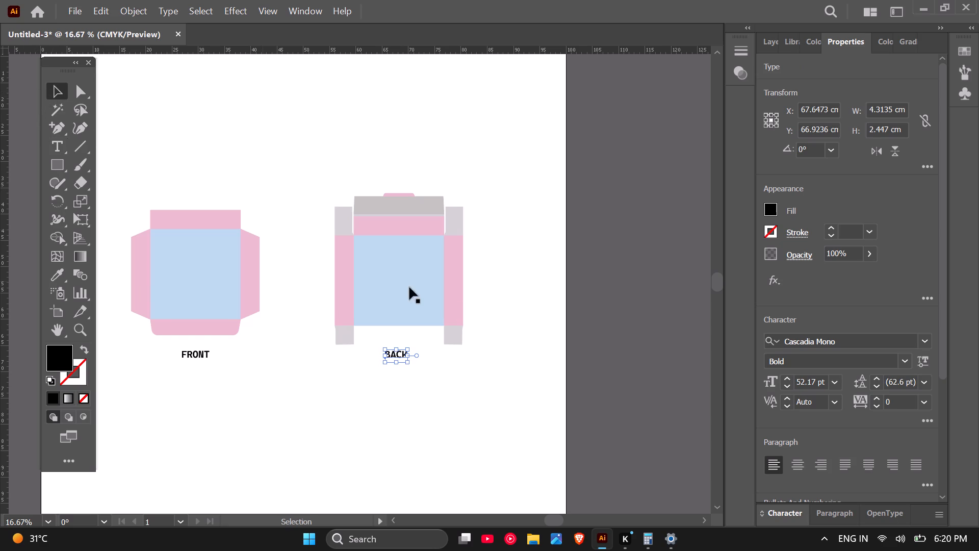
Centre the BACK label and the second box layout horizontally on each other.
{"action": "left_click", "coordinate": [408, 287], "text": "shift"}
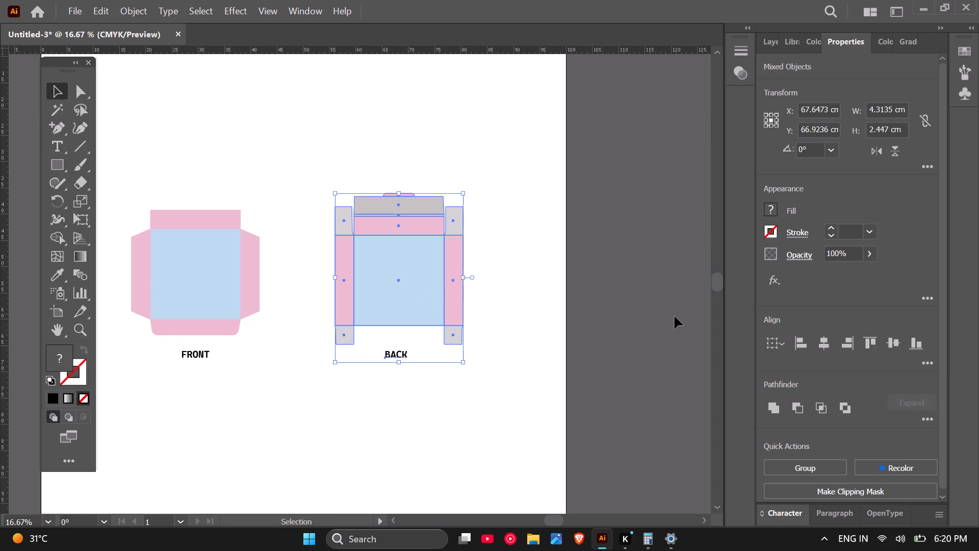
{"action": "left_click", "coordinate": [822, 344]}
{"action": "left_click", "coordinate": [631, 357]}
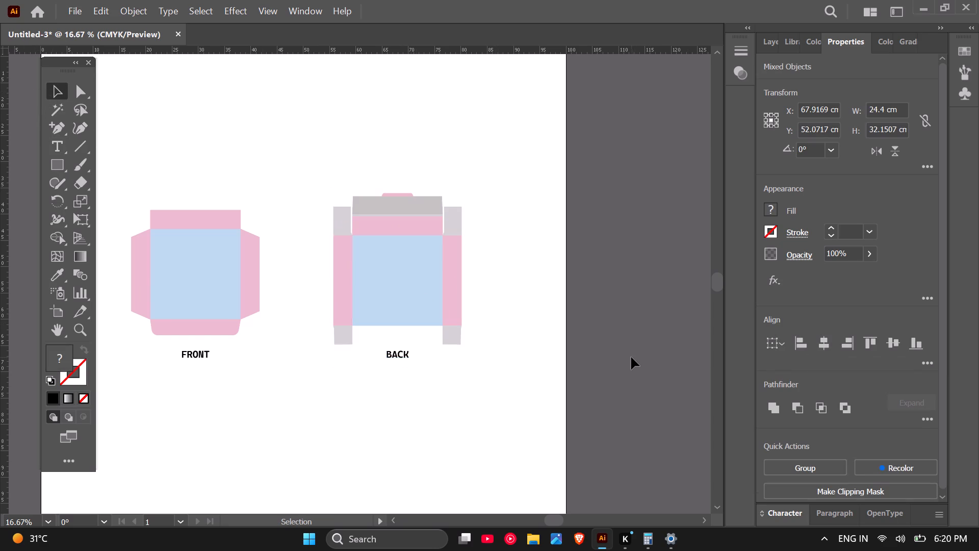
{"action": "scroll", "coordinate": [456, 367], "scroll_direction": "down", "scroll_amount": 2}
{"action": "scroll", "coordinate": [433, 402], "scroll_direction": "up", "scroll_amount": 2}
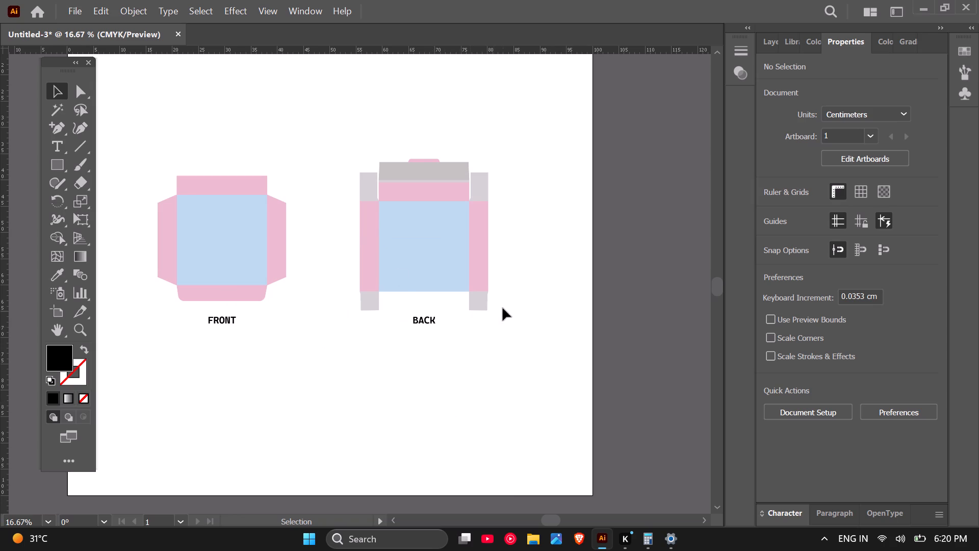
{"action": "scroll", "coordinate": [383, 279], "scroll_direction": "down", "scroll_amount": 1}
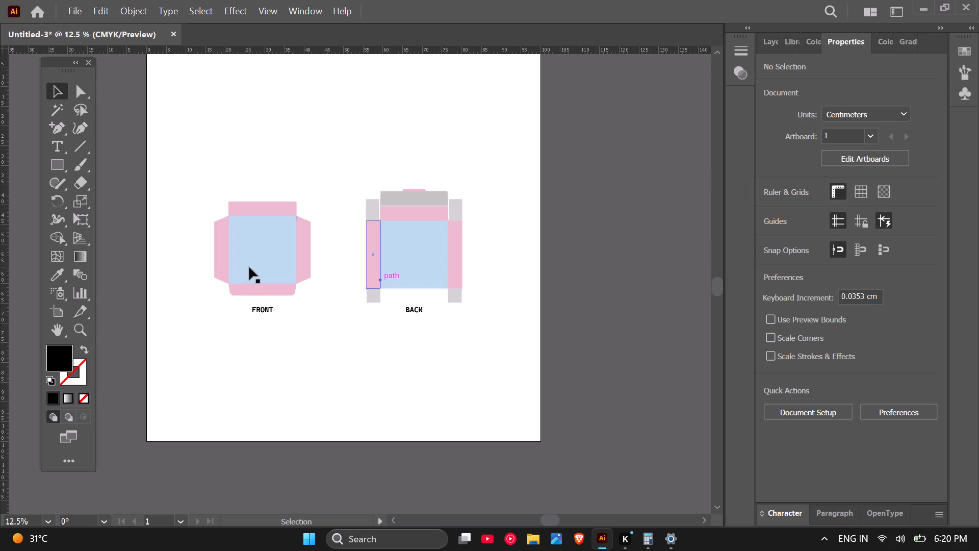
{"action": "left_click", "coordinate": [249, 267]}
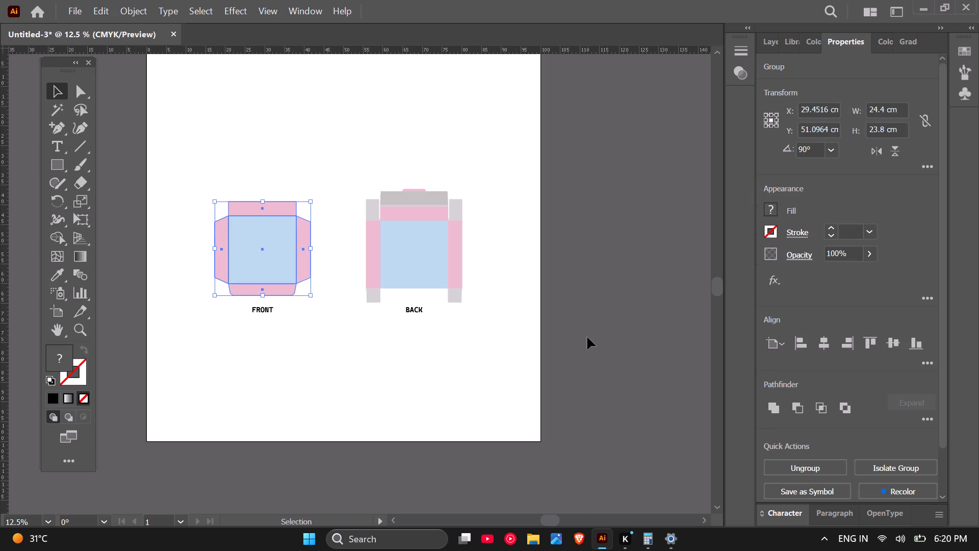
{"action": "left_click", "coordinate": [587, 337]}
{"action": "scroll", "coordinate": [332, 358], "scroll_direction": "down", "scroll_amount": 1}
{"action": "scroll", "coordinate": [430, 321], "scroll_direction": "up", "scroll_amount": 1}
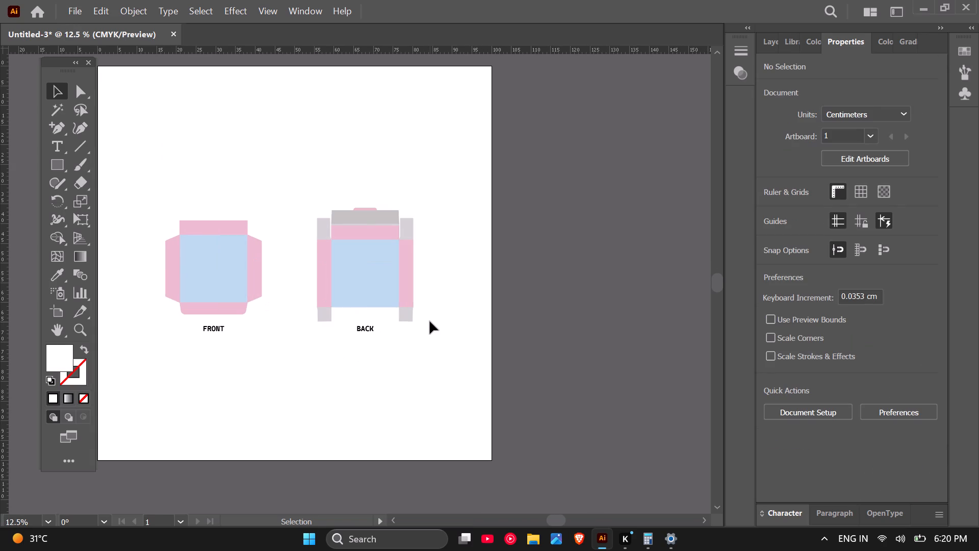
Start saving the document in the .Ai files folder as an Adobe Illustrator file named PIZZA BOX.
{"action": "key", "text": "ctrl+s"}
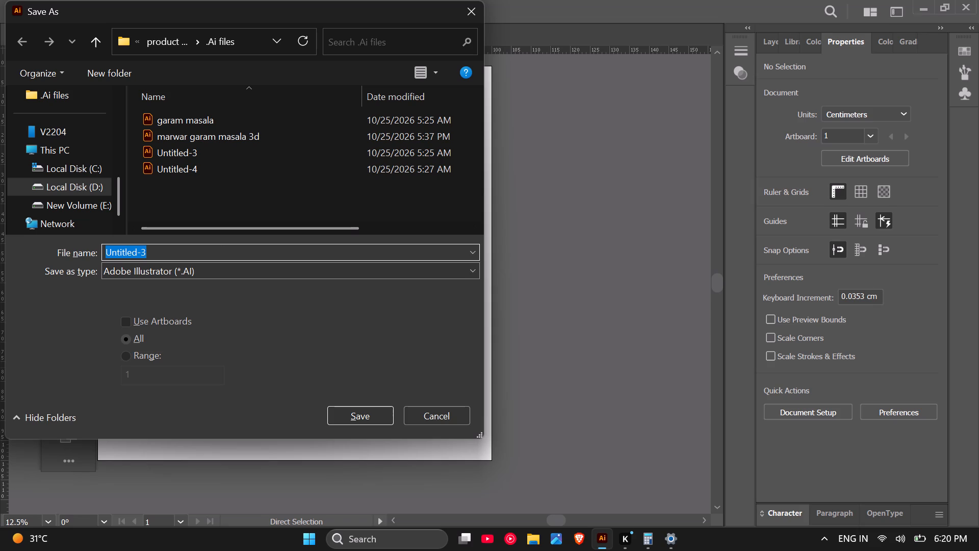
{"action": "type", "text": "PIZZA"}
{"action": "key", "text": "space"}
{"action": "type", "text": "BOX"}
{"action": "key", "text": "space"}
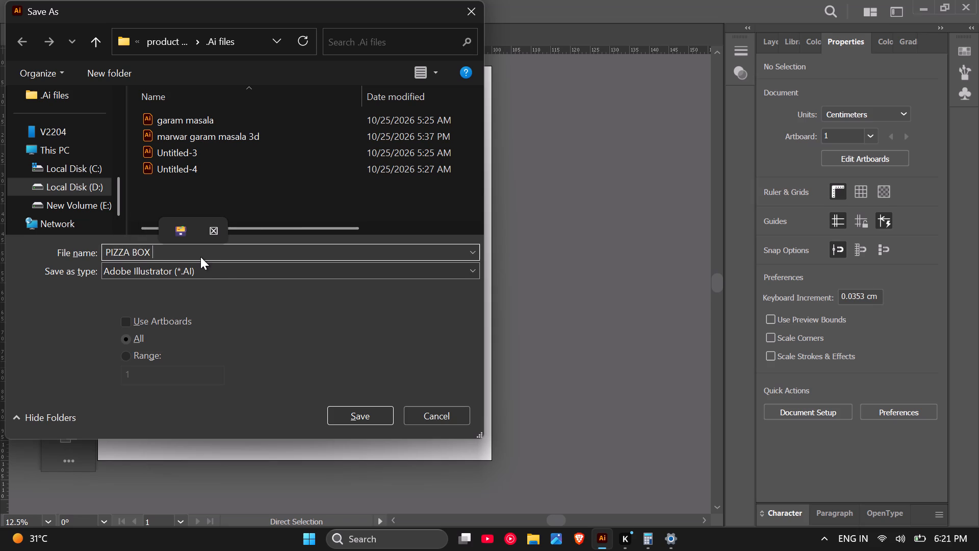